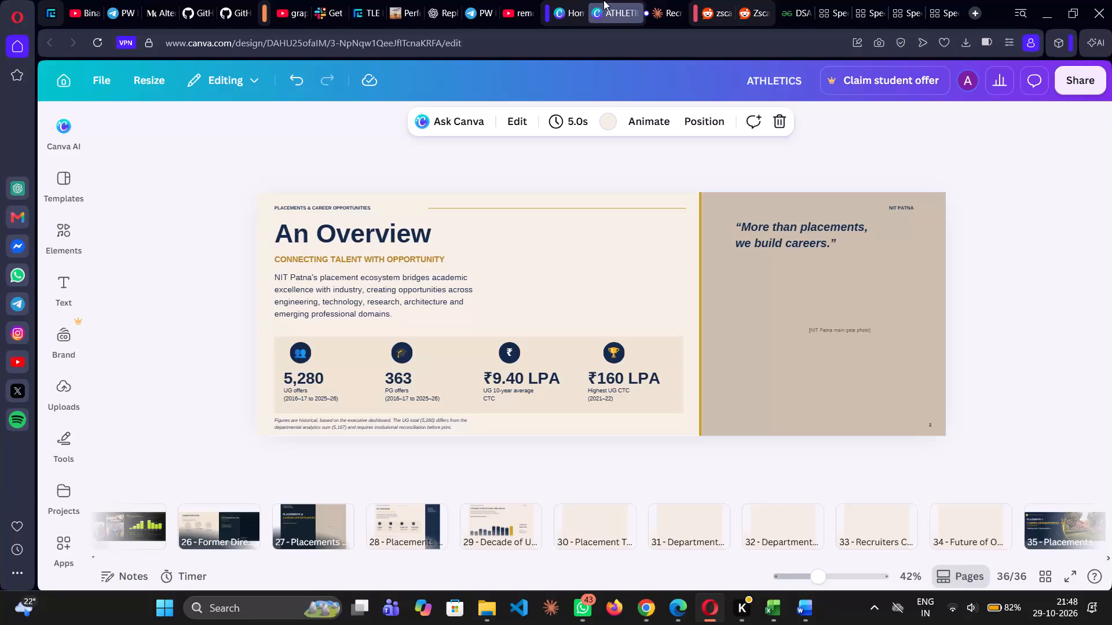
Switch to Microsoft Edge and bring up the Coffee@Table@Booklet design.
left_click(579, 0)
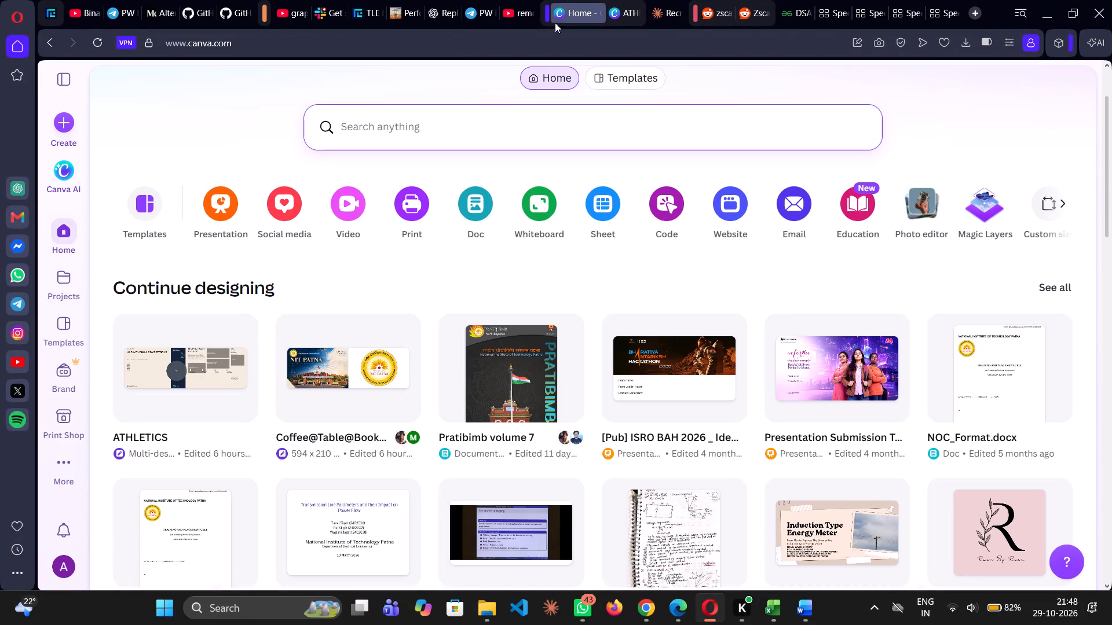
left_click(626, 1)
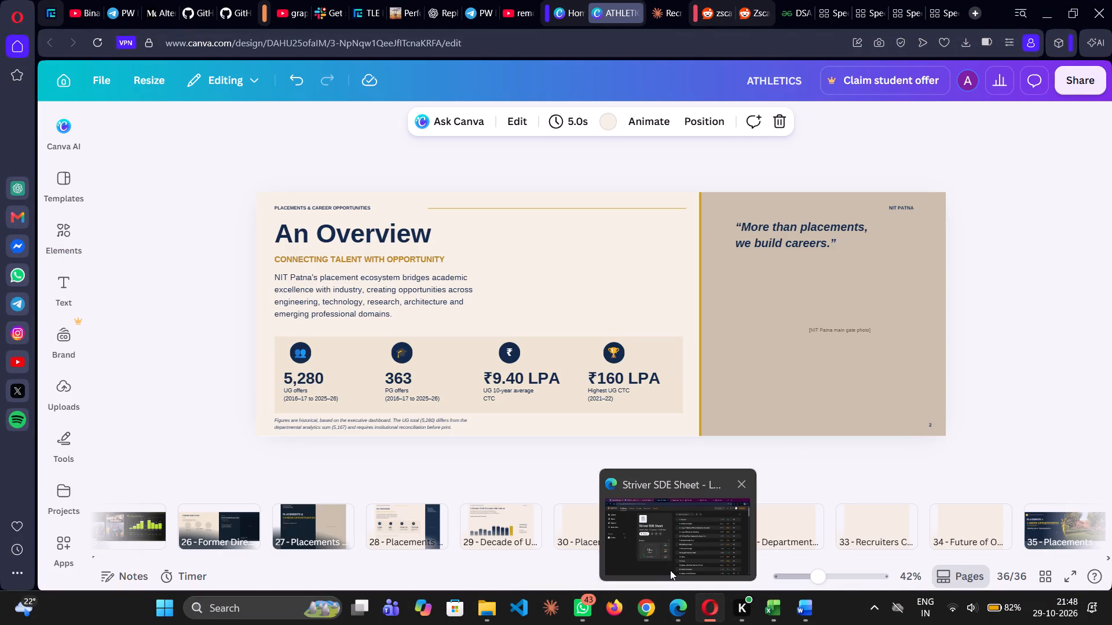
left_click(670, 568)
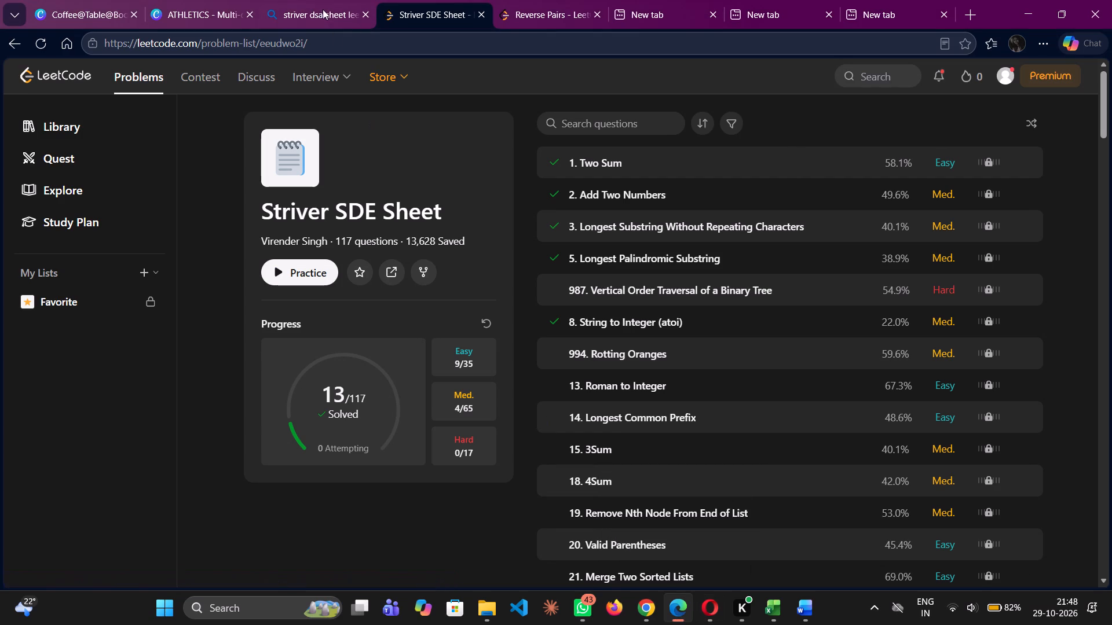
left_click(322, 9)
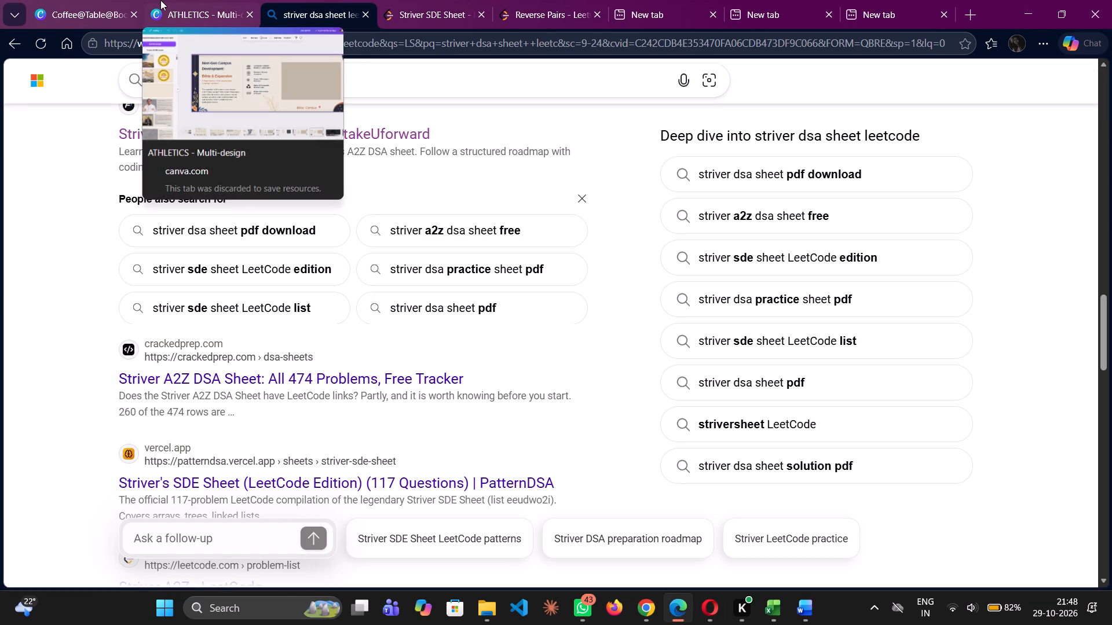
left_click(160, 0)
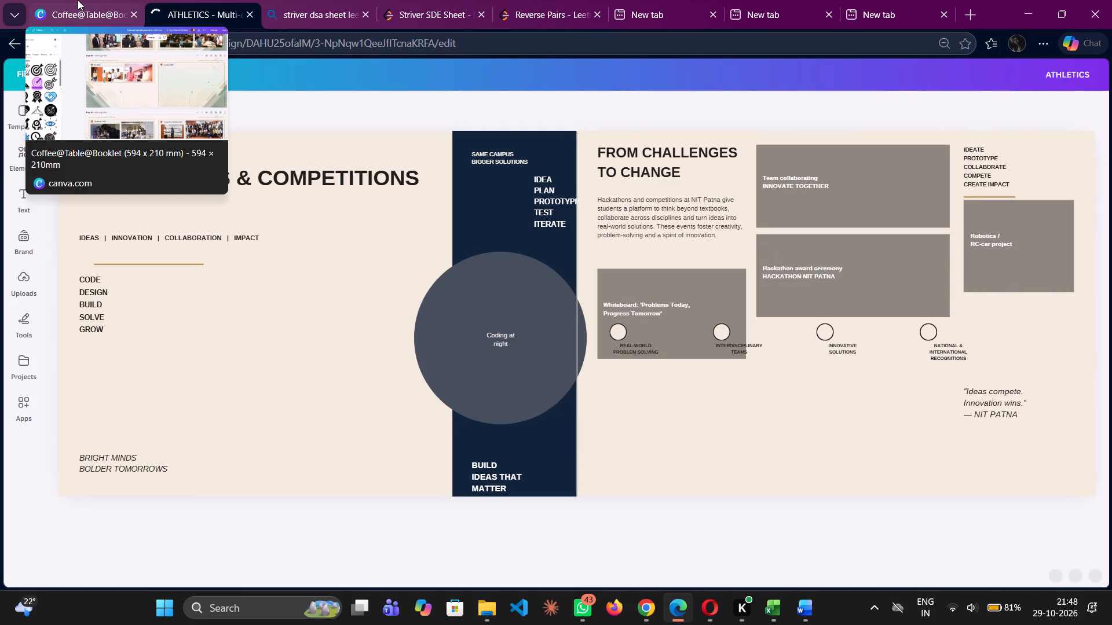
left_click(78, 0)
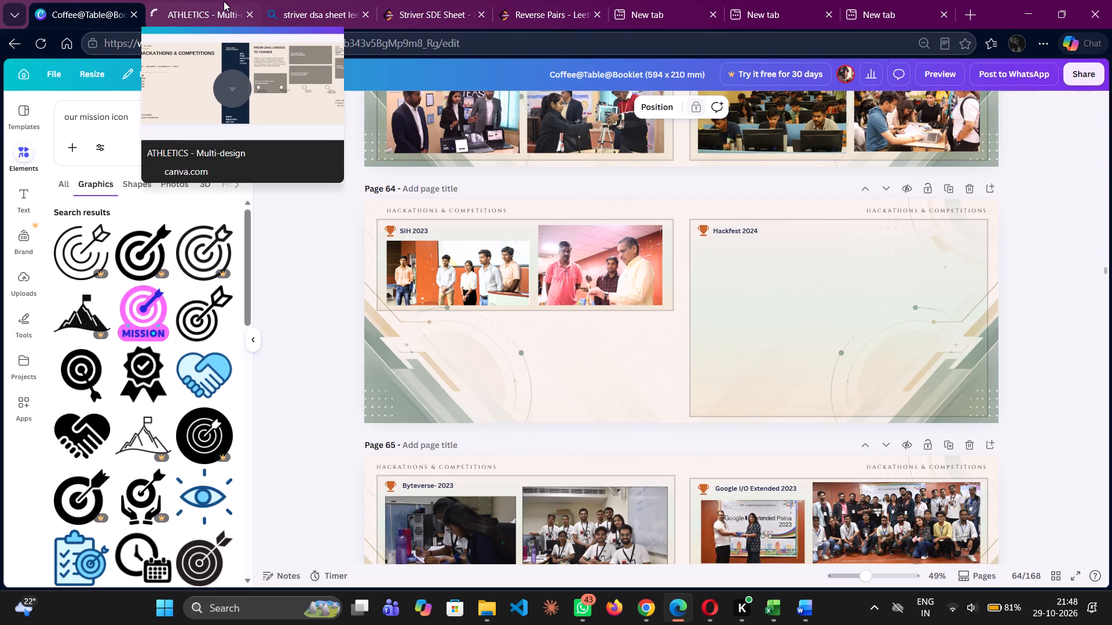
left_click(224, 1)
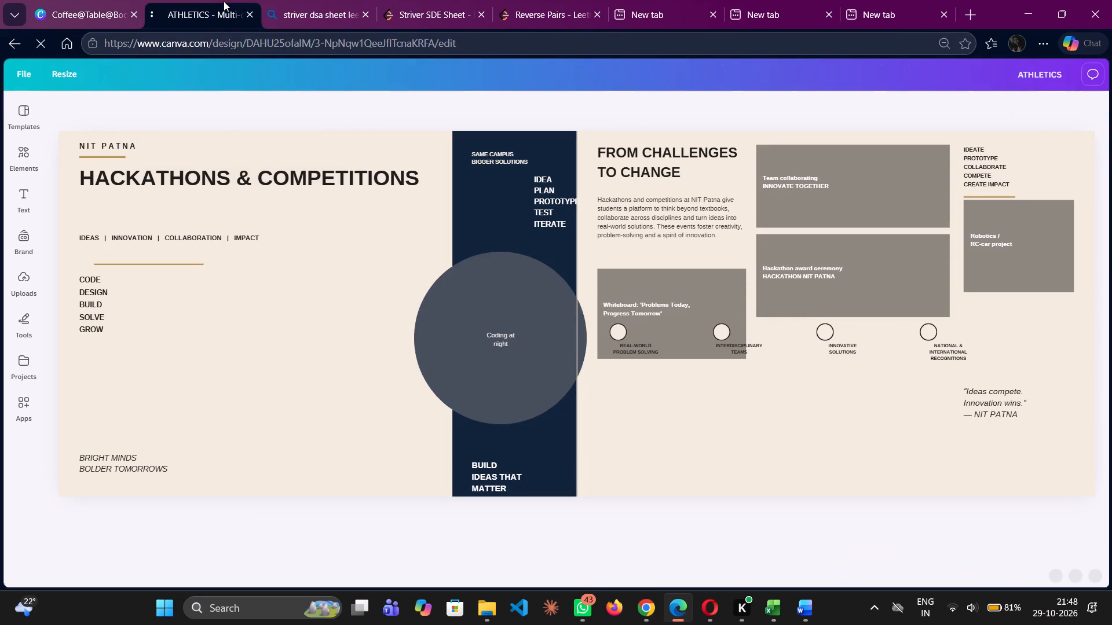
left_click(104, 0)
Look through the booklet pages from Hackathons & Competitions through Celebrations Round the Year to Campus Life.
scroll(558, 305, "down", 2)
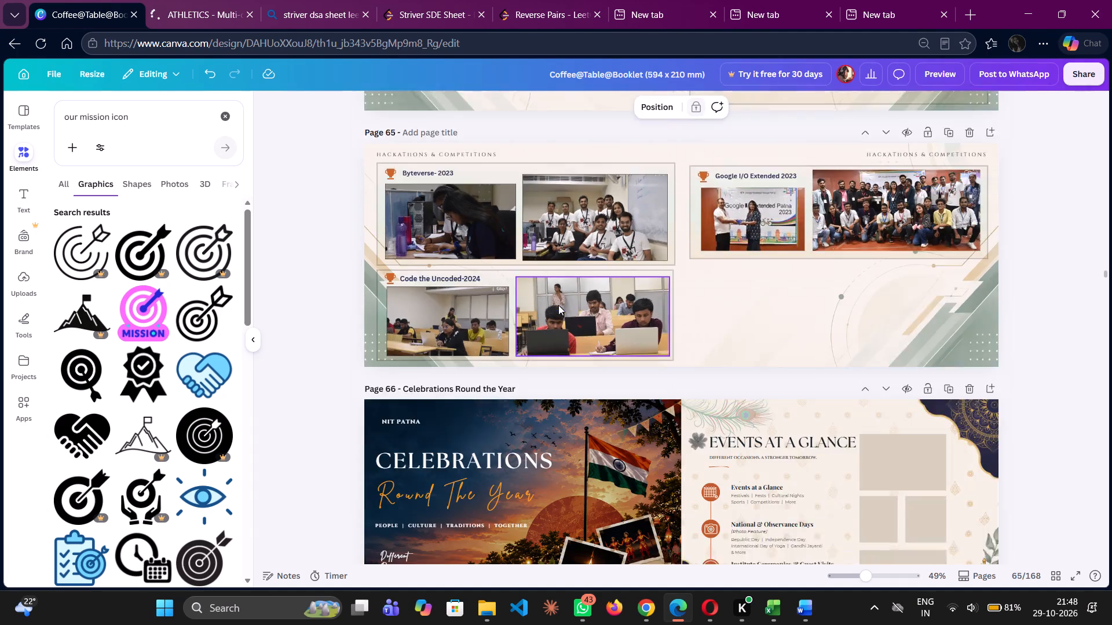
scroll(558, 305, "down", 2)
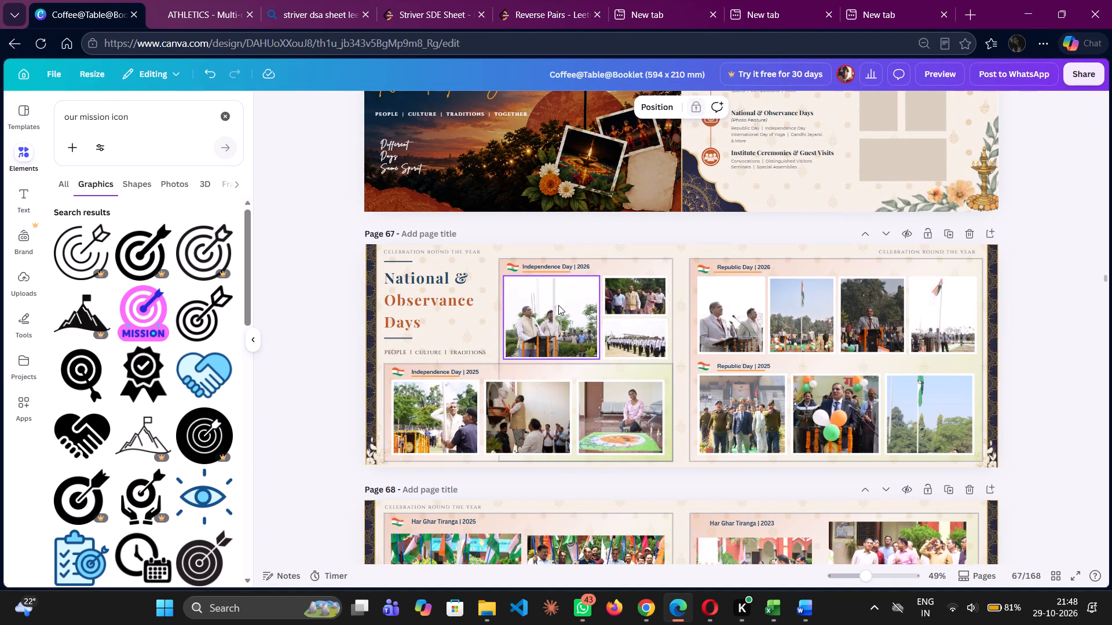
scroll(558, 305, "down", 8)
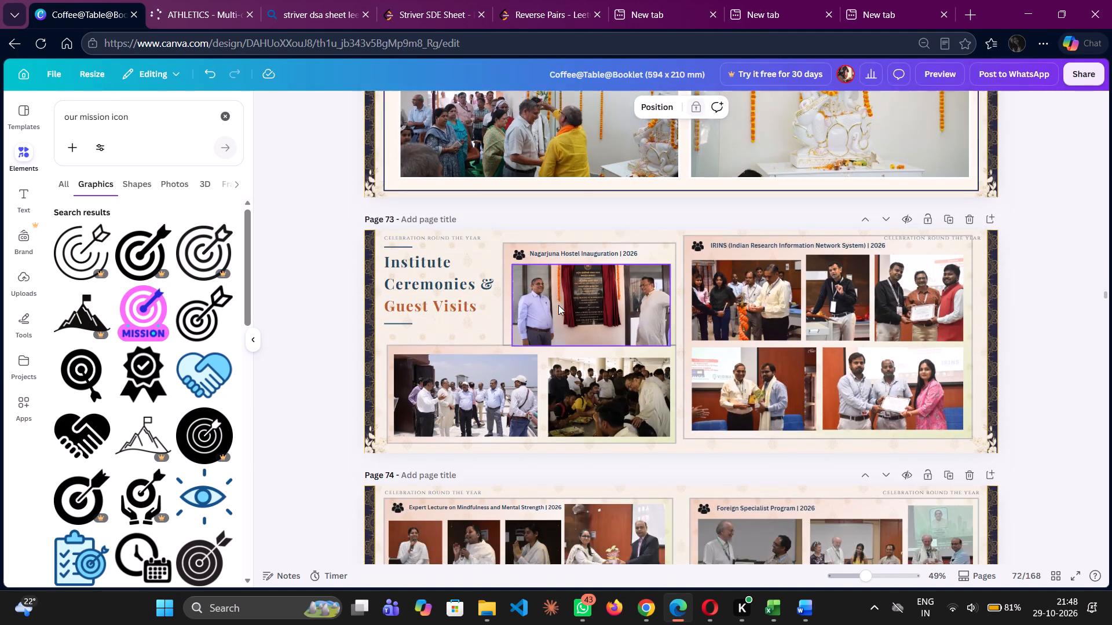
scroll(558, 305, "down", 6)
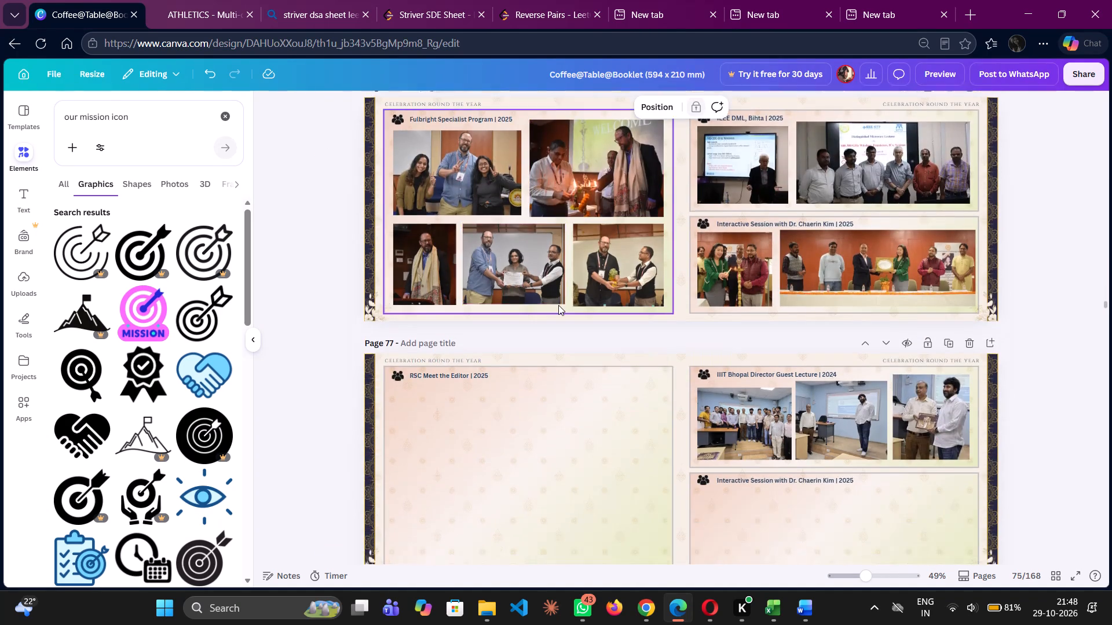
scroll(558, 305, "down", 5)
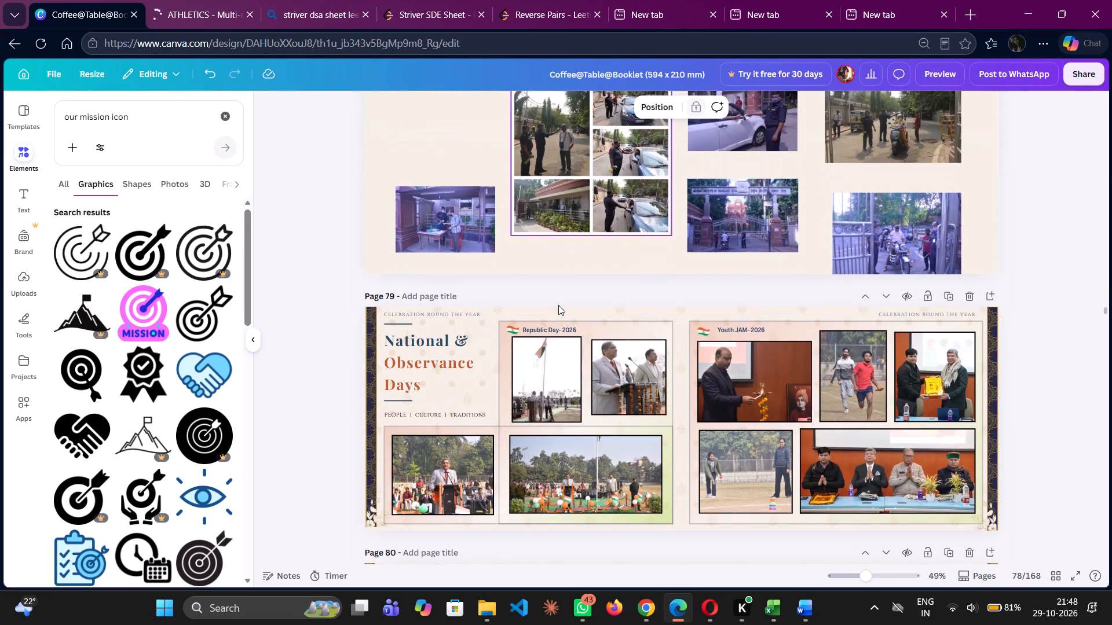
scroll(558, 305, "down", 1)
scroll(558, 305, "up", 2)
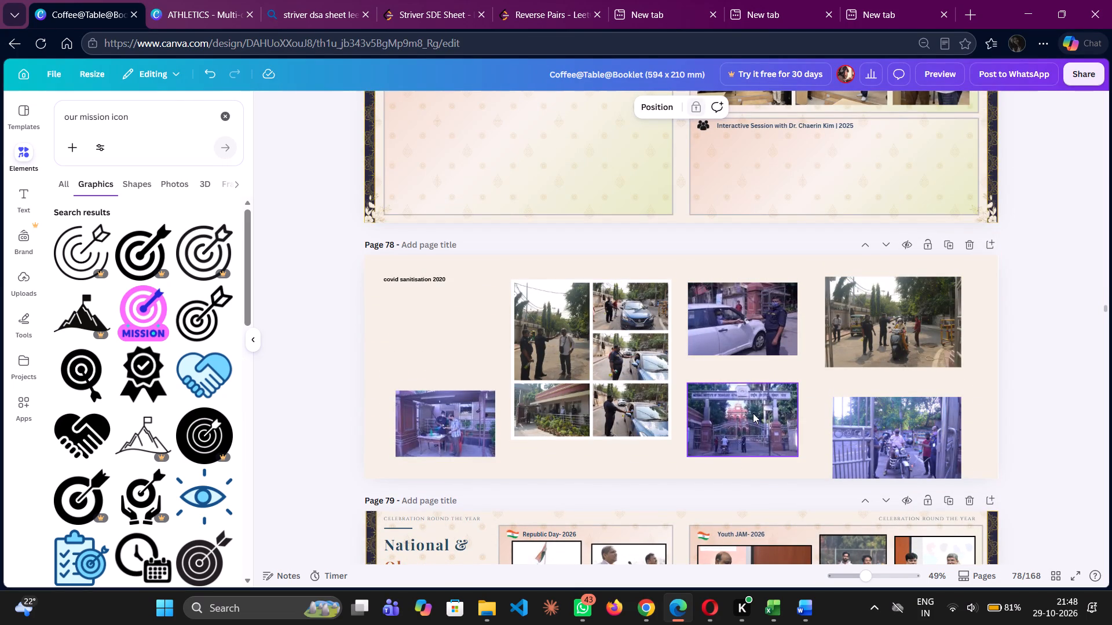
scroll(753, 413, "down", 5)
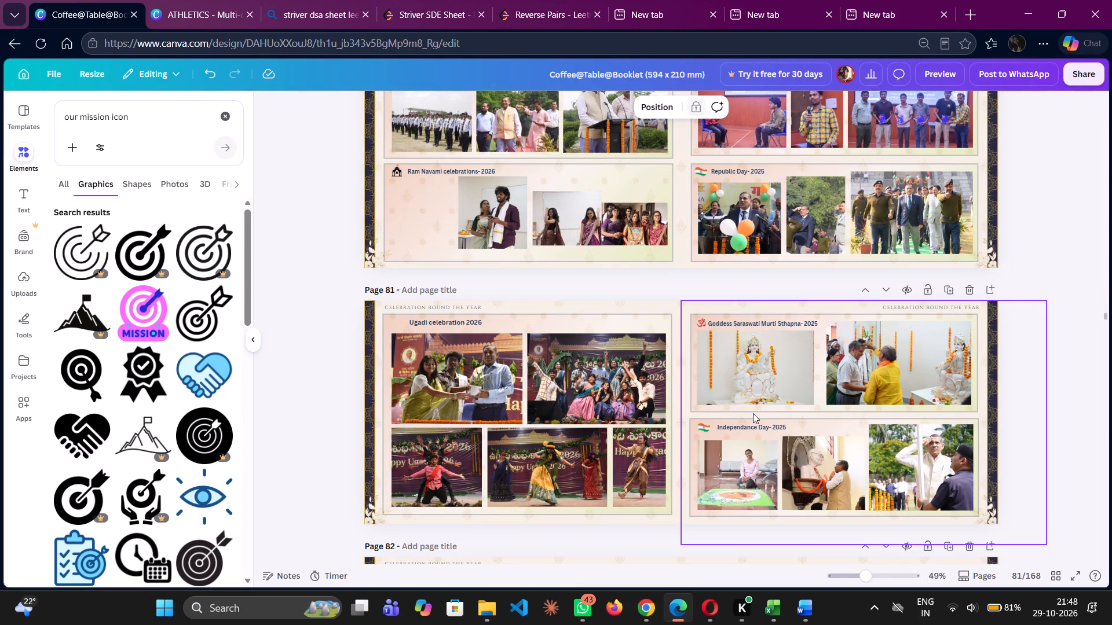
scroll(753, 413, "down", 4)
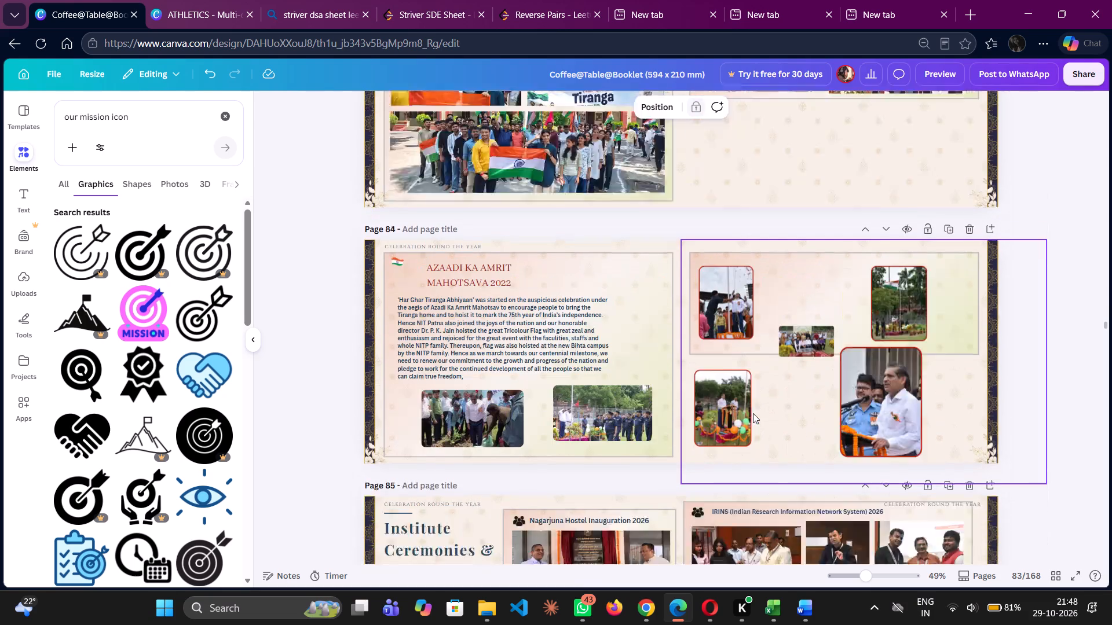
scroll(753, 413, "down", 1)
scroll(753, 413, "up", 1)
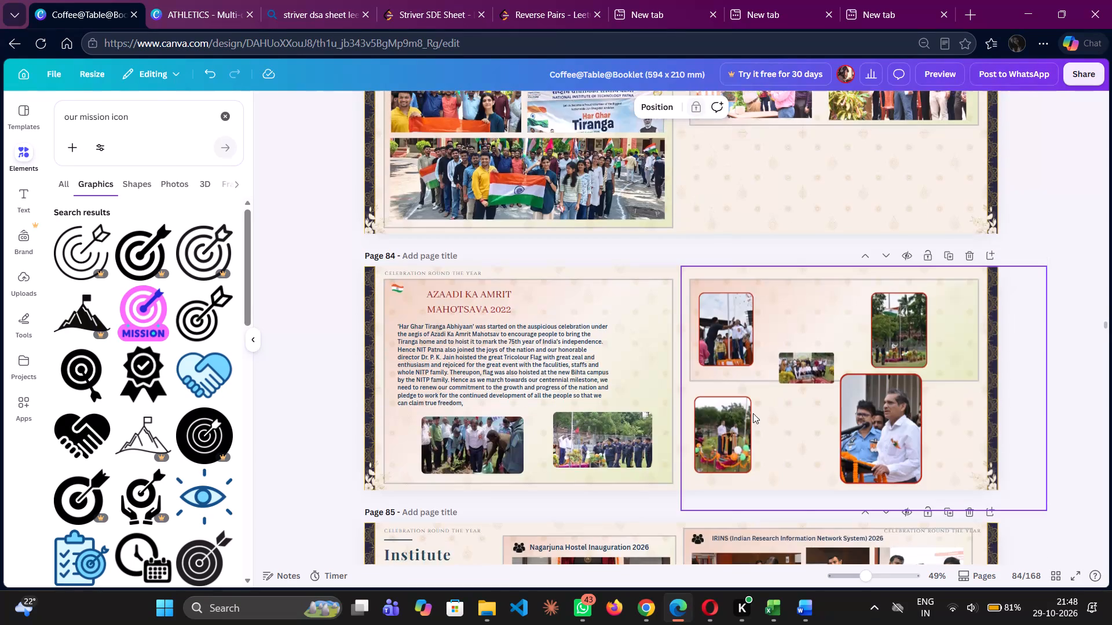
scroll(645, 506, "down", 6)
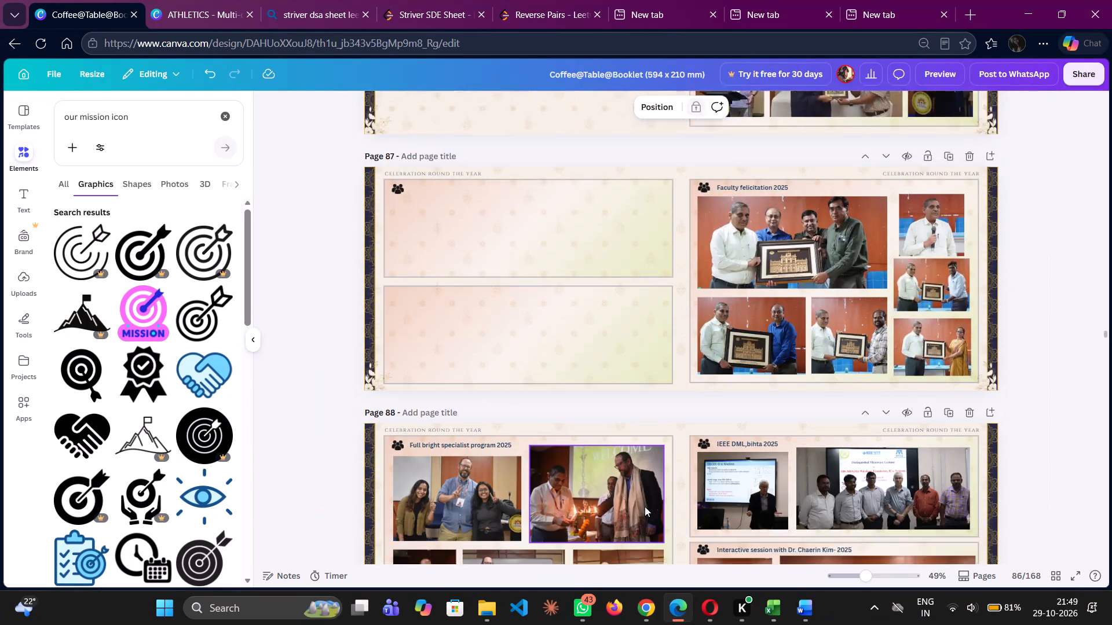
scroll(645, 506, "down", 9)
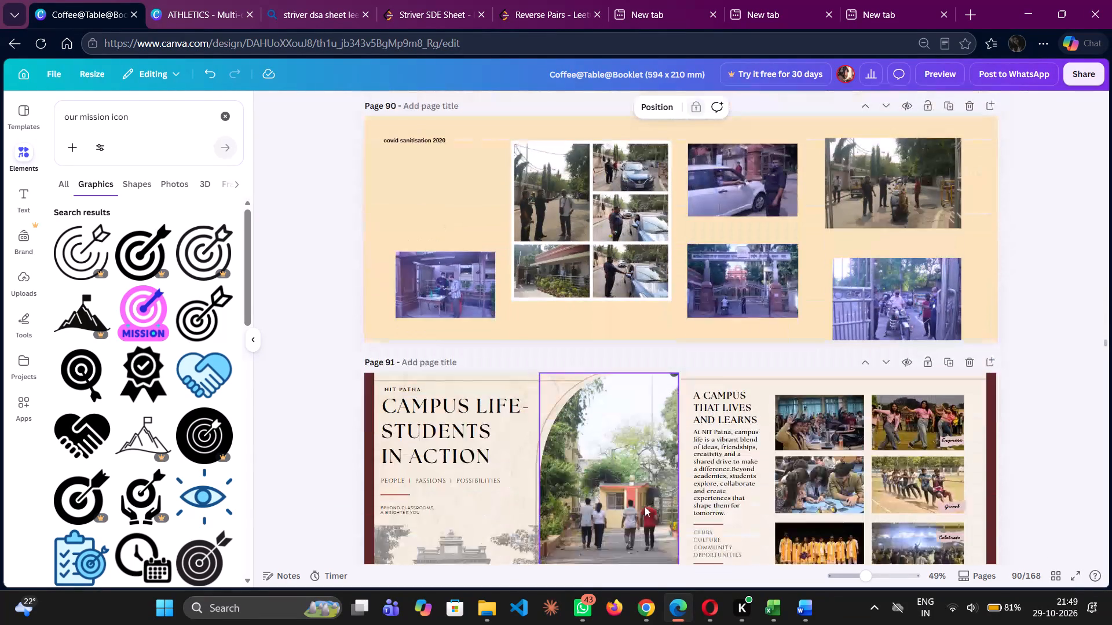
scroll(645, 506, "down", 6)
scroll(645, 506, "up", 14)
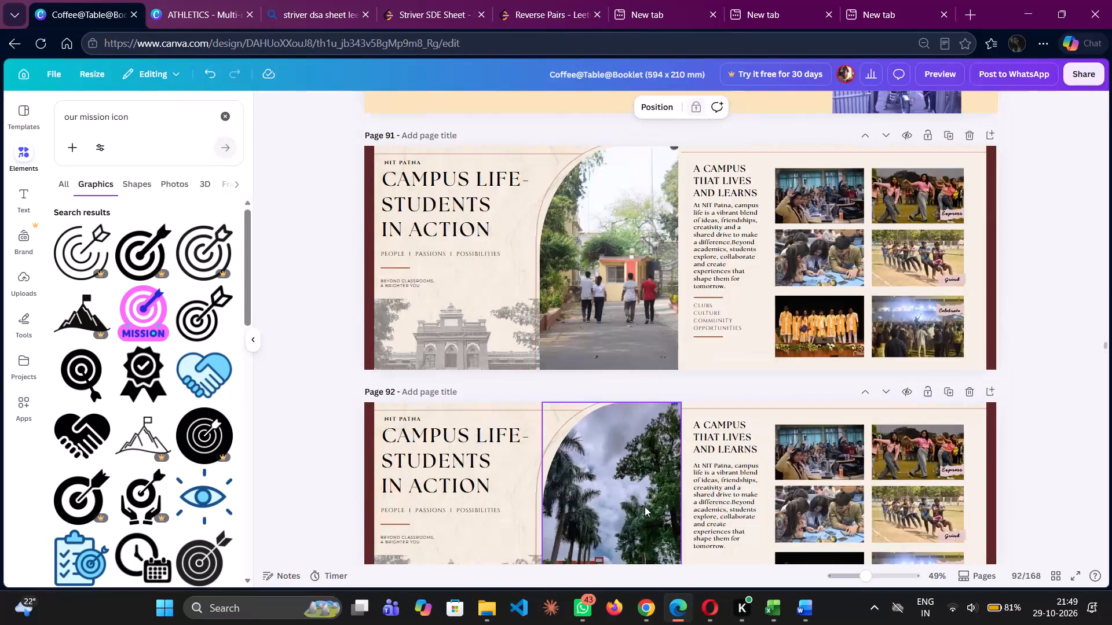
Go back to the early booklet pages and review the rankings, Bihta Campus, Centre of Excellence and National Education Policy 2020 pages.
scroll(645, 506, "up", 16)
scroll(645, 506, "up", 11)
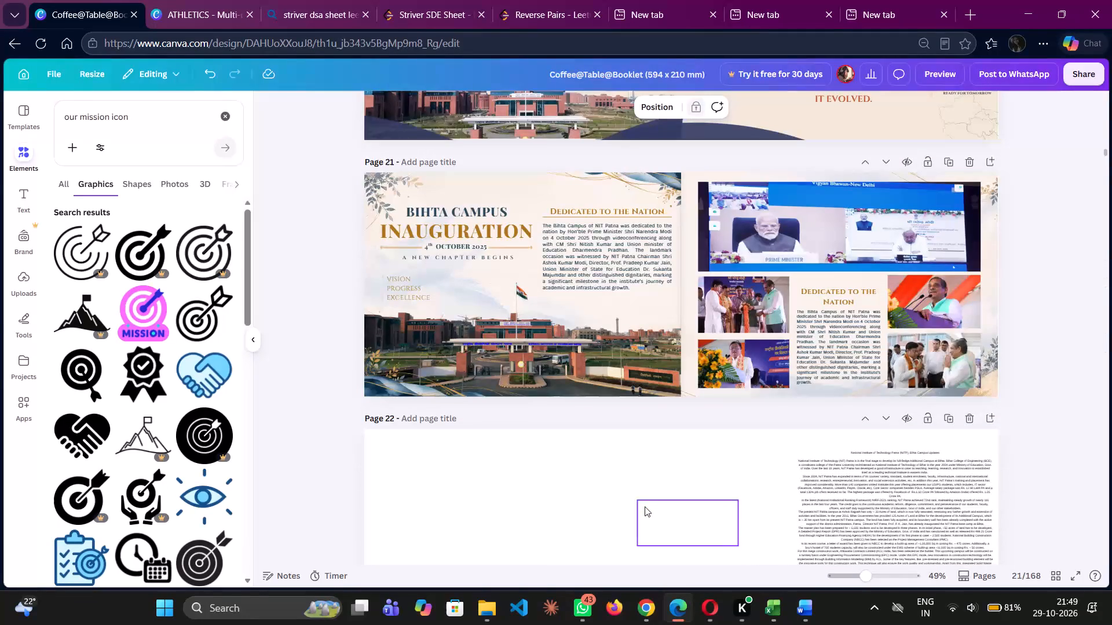
scroll(645, 506, "up", 4)
scroll(645, 506, "down", 1)
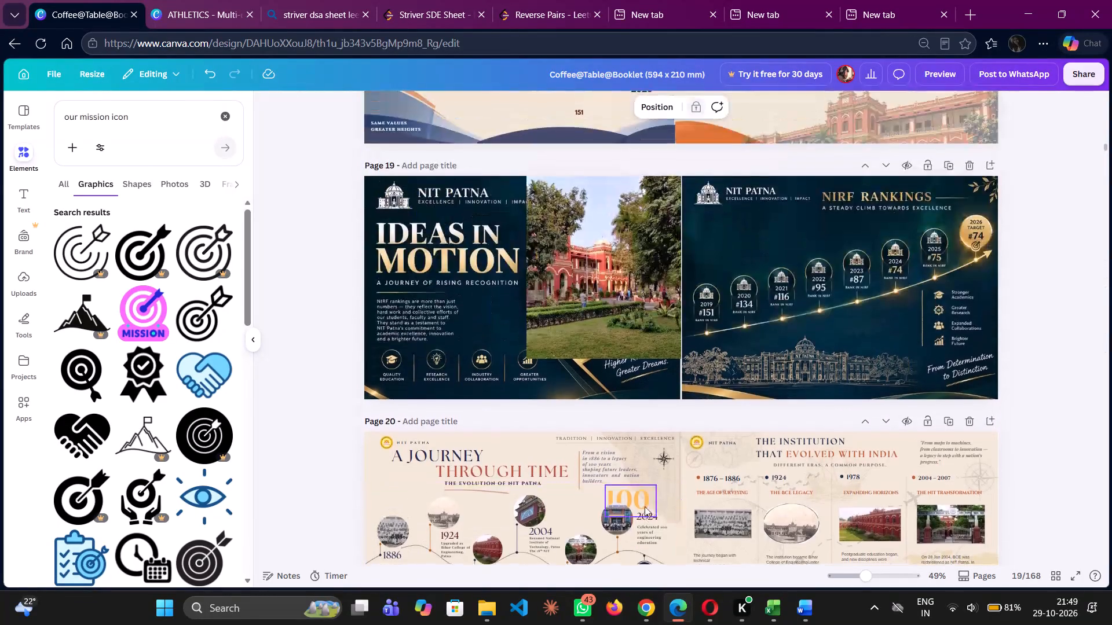
scroll(645, 506, "down", 2)
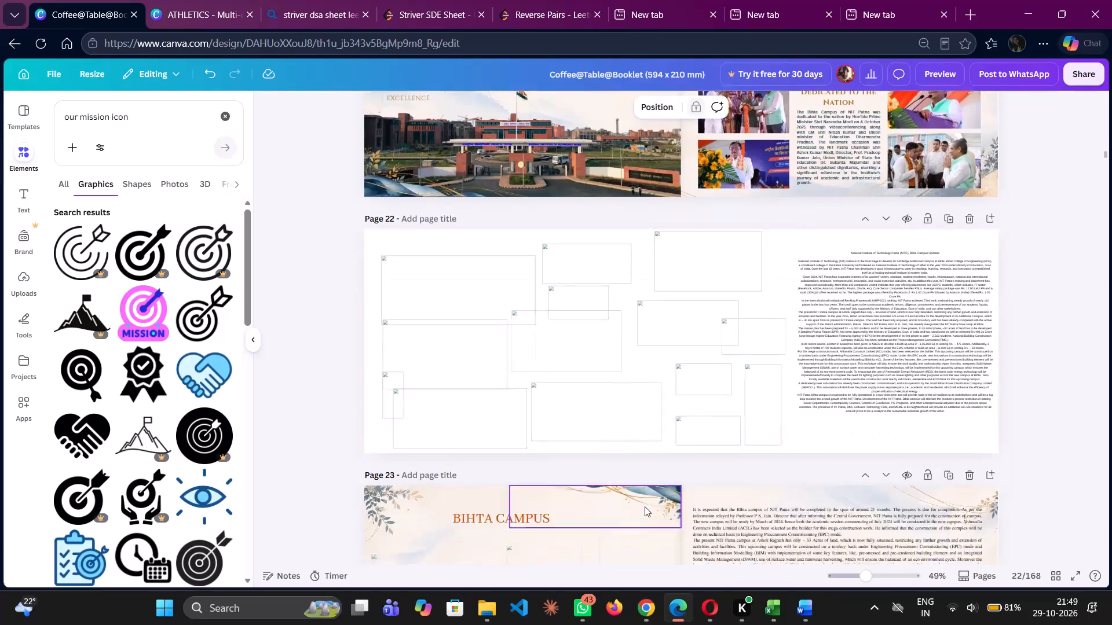
scroll(645, 506, "down", 4)
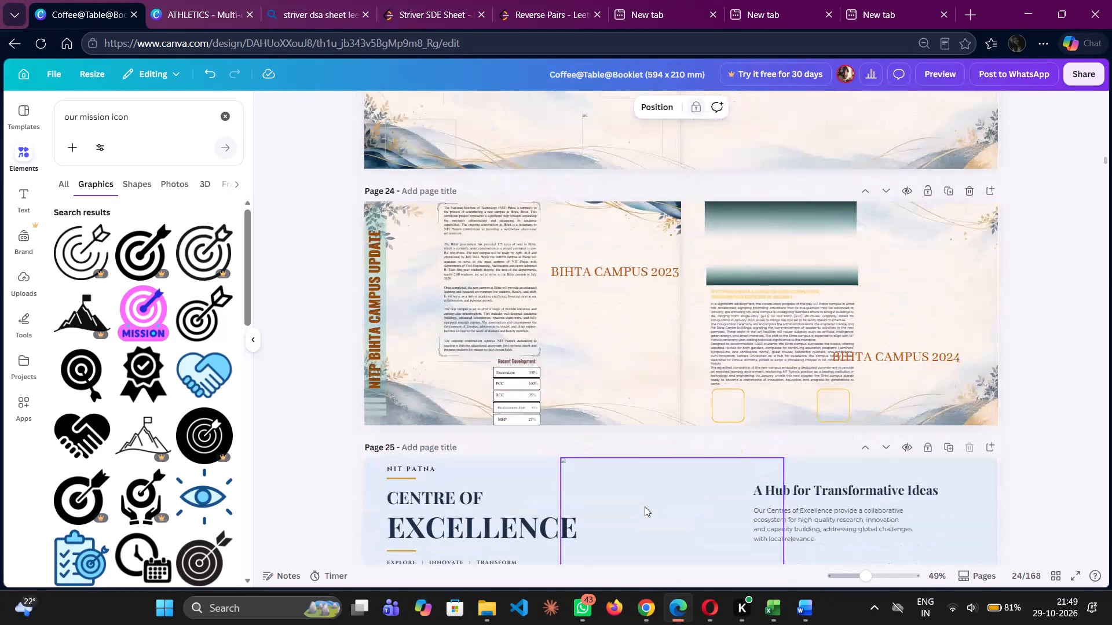
scroll(645, 506, "down", 4)
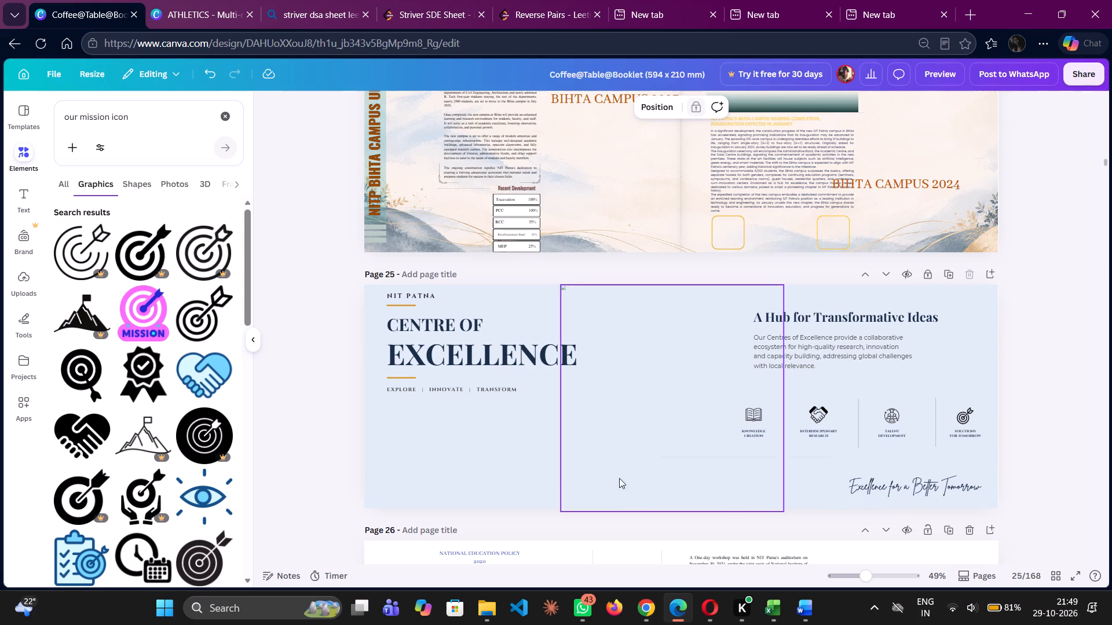
scroll(463, 463, "down", 3)
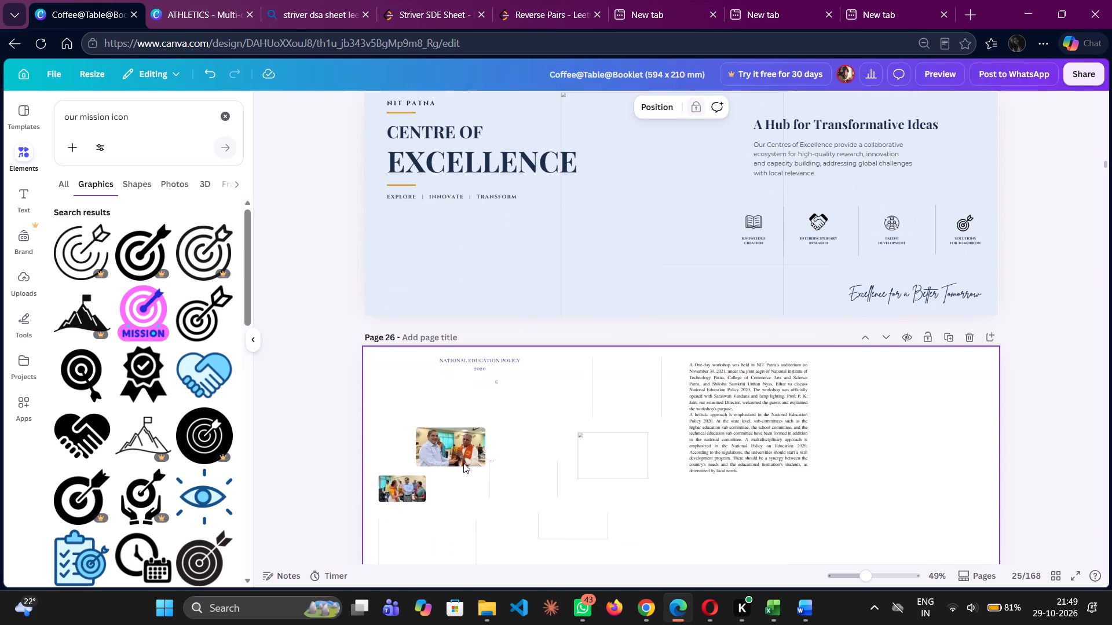
scroll(463, 463, "down", 2)
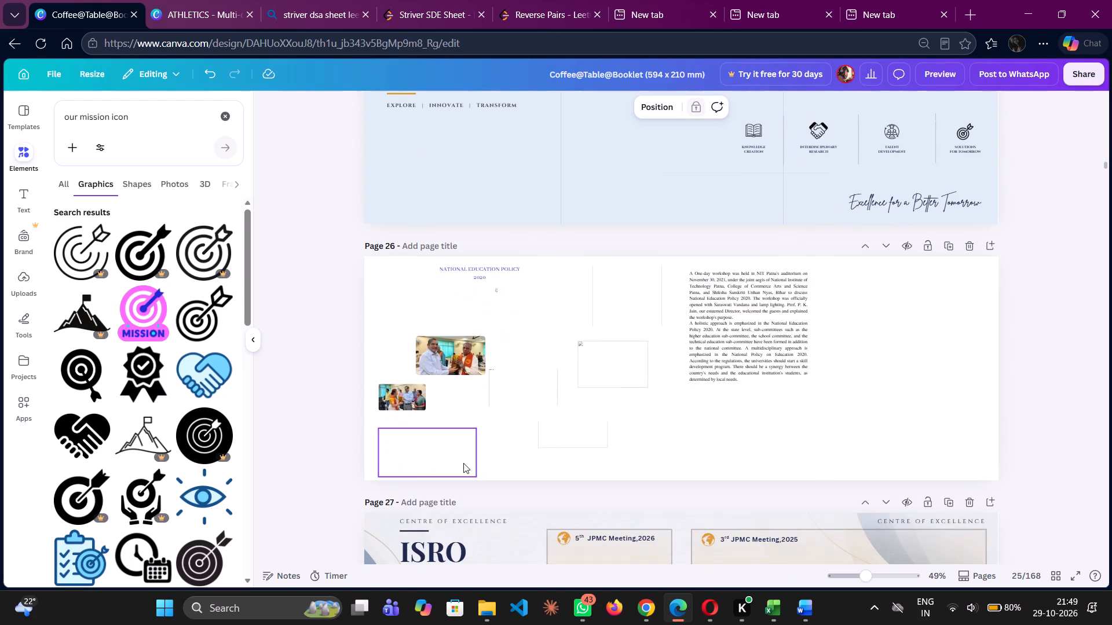
scroll(463, 463, "down", 1)
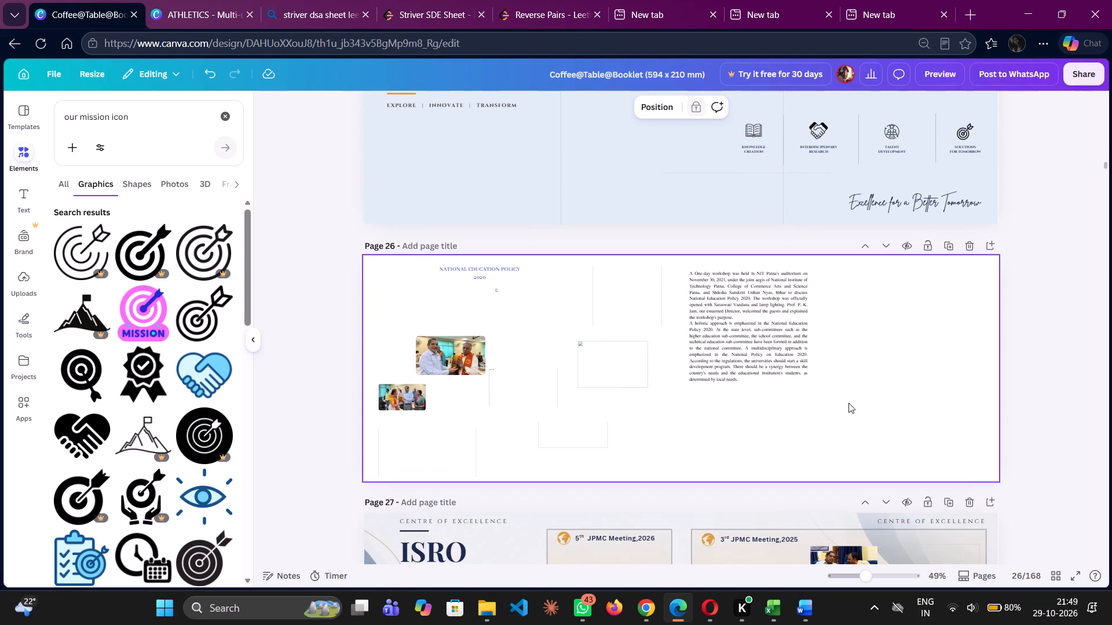
scroll(848, 403, "down", 2)
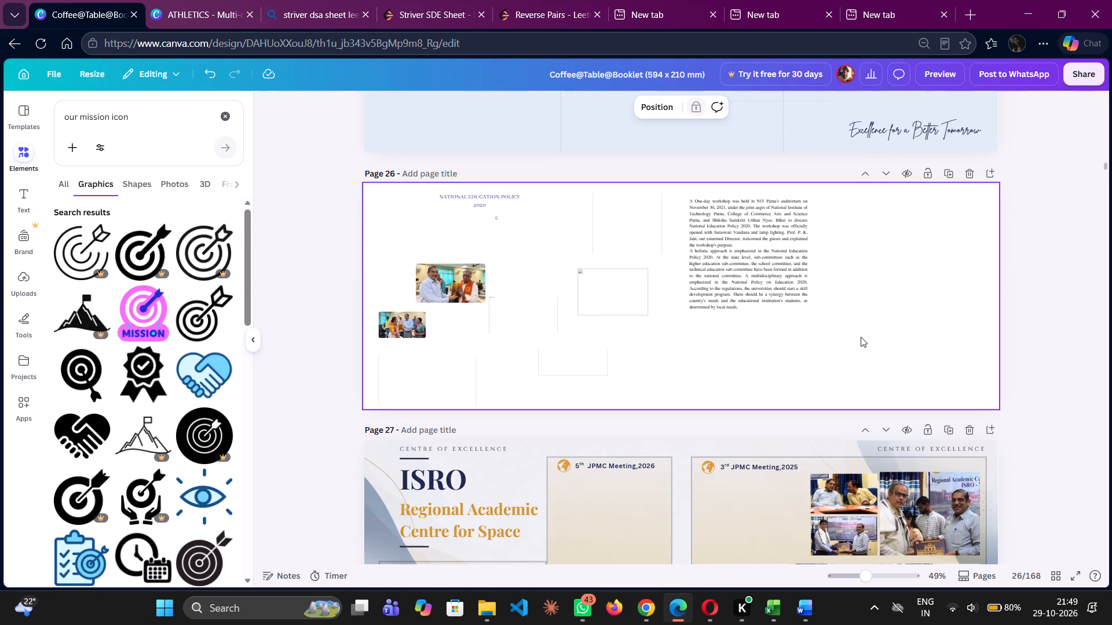
Move the National Education Policy 2020 page down five places, directly before the Placements & Career Opportunities cover page.
scroll(862, 251, "up", 4)
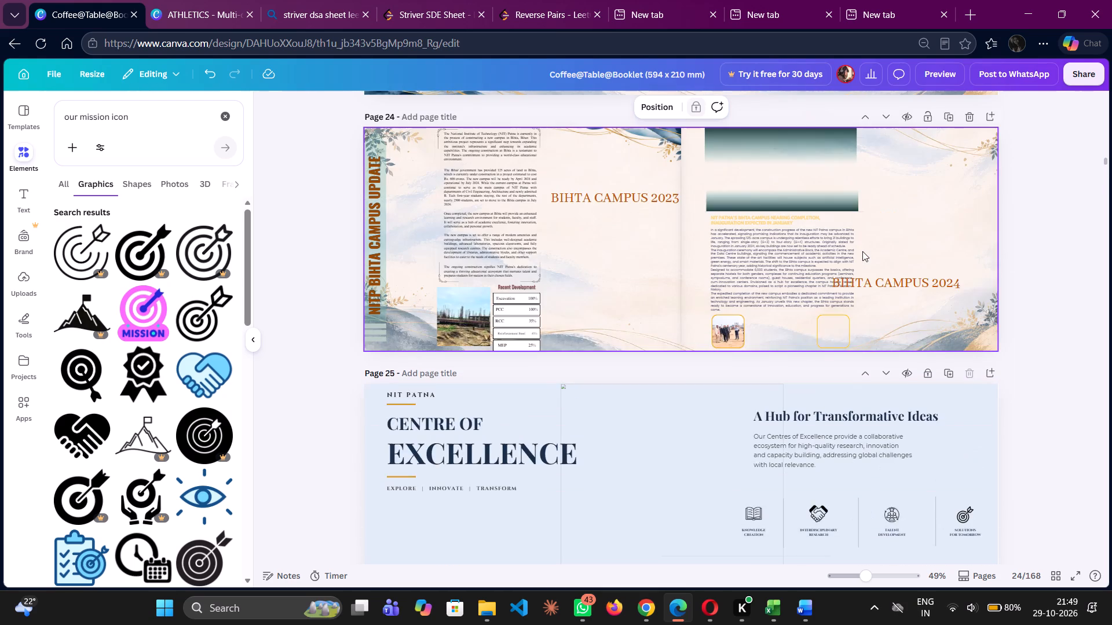
scroll(862, 251, "down", 1)
scroll(904, 413, "down", 1)
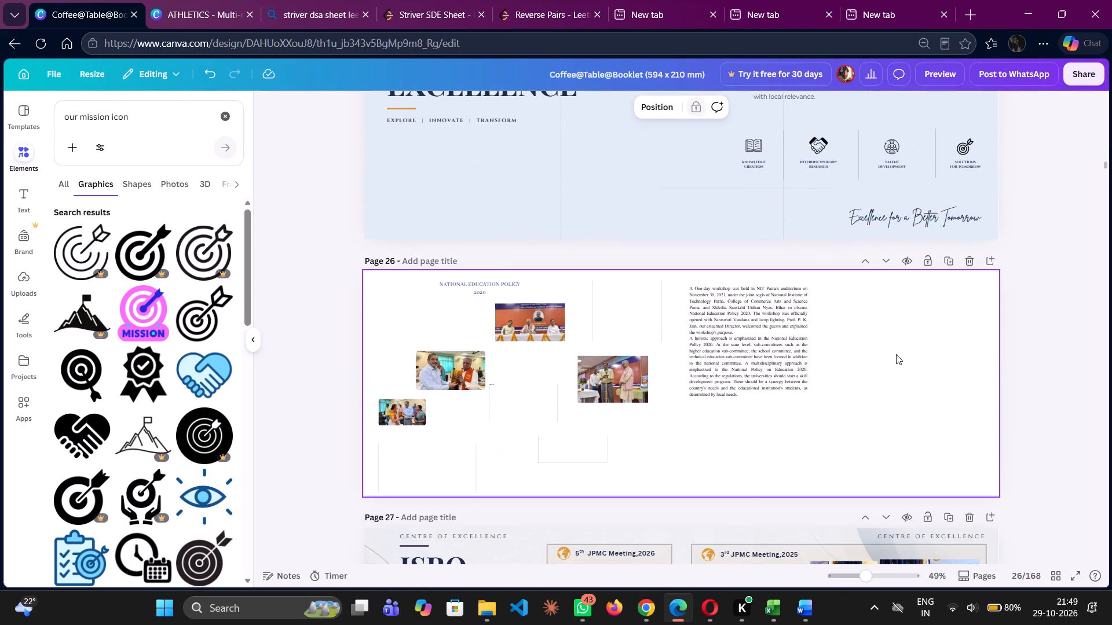
left_click(892, 262)
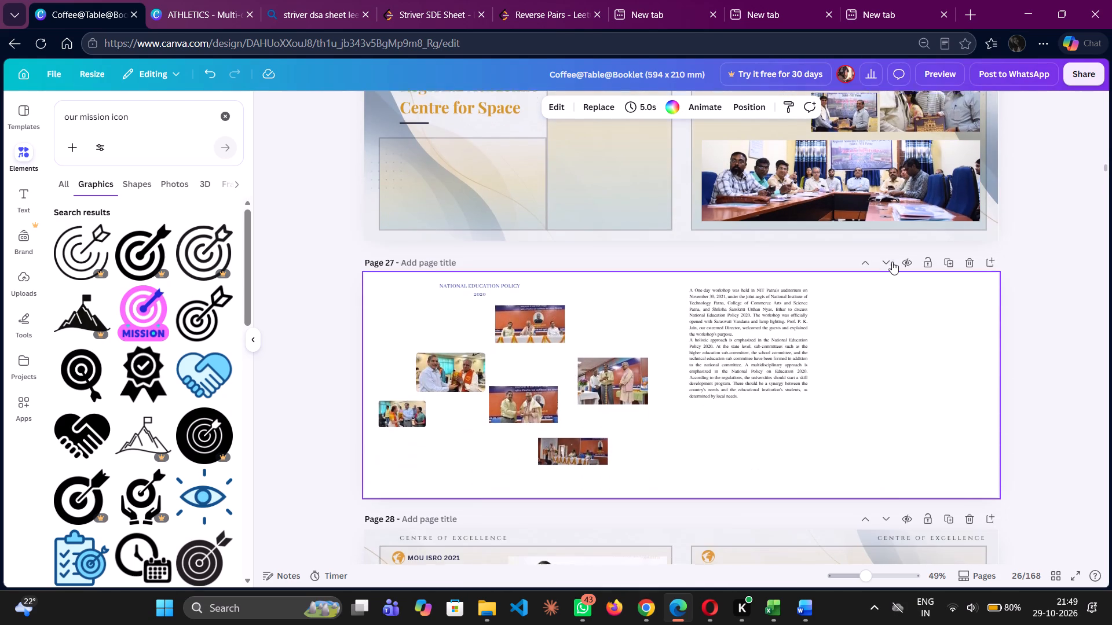
left_click(892, 262)
left_click(892, 262)
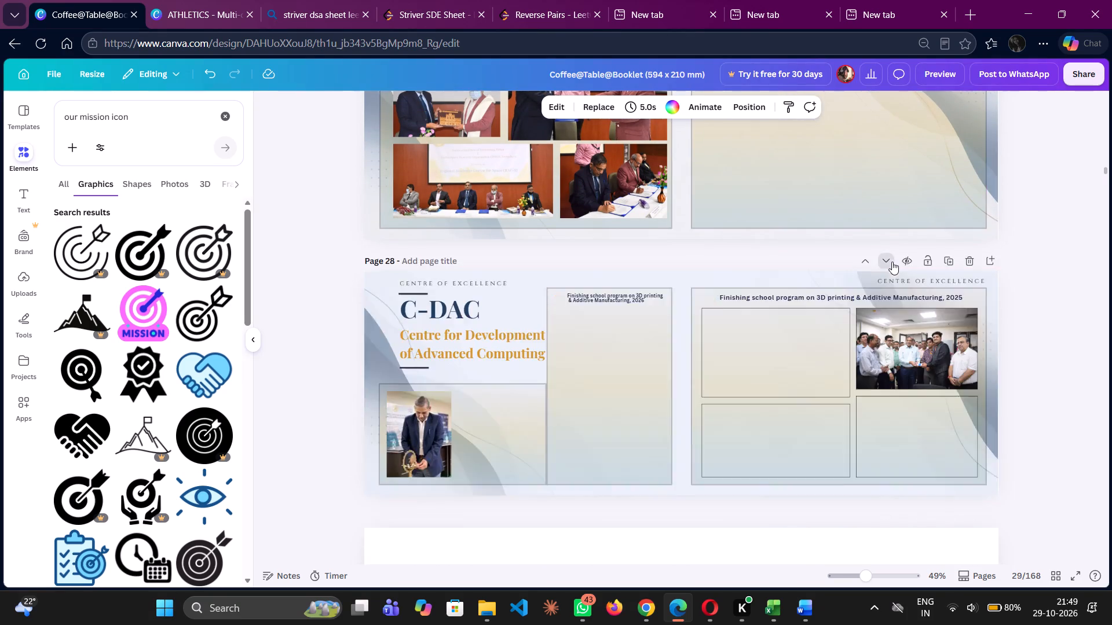
left_click(892, 262)
left_click(892, 262)
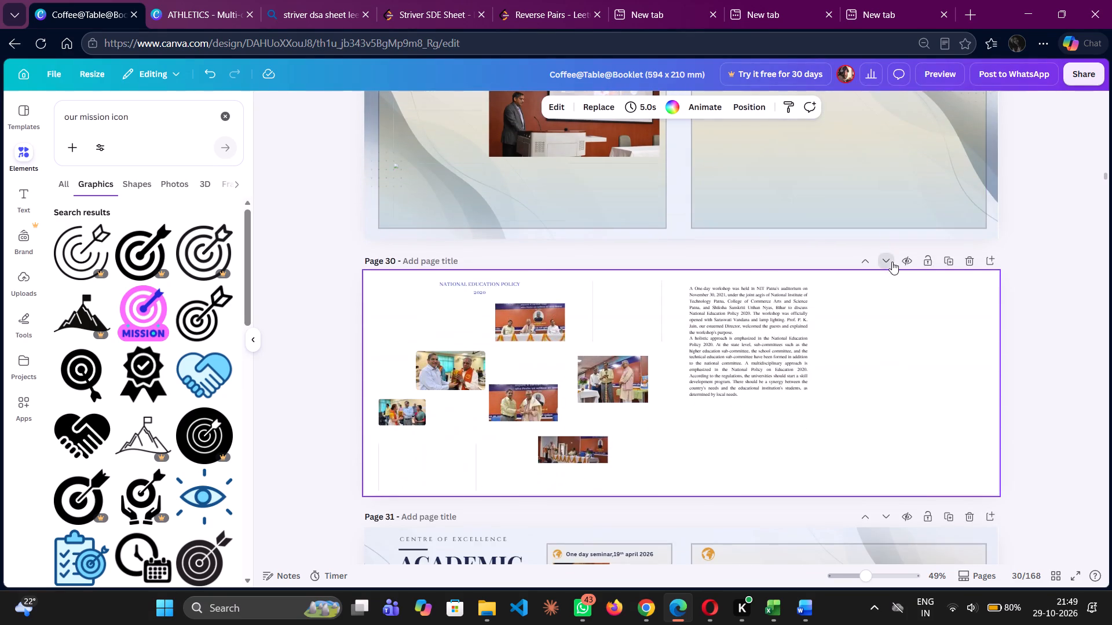
Look through the booklet pages after National Education Policy 2020, from the Placements & Career Opportunities cover to the placement trends, returning to An Overview.
scroll(892, 262, "down", 2)
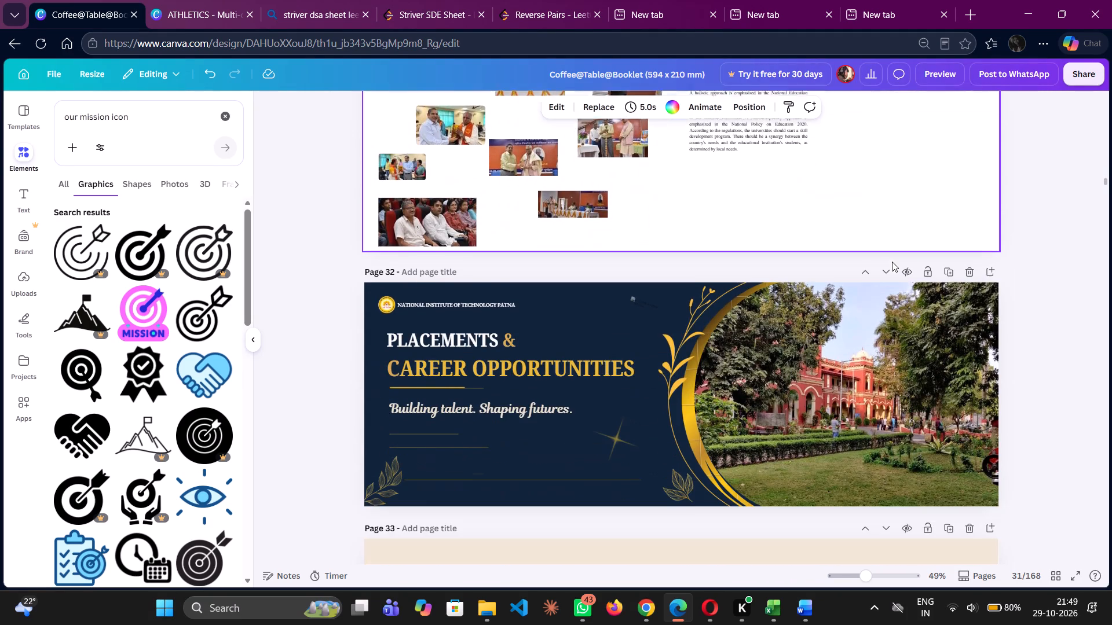
scroll(892, 262, "down", 1)
scroll(723, 426, "down", 2)
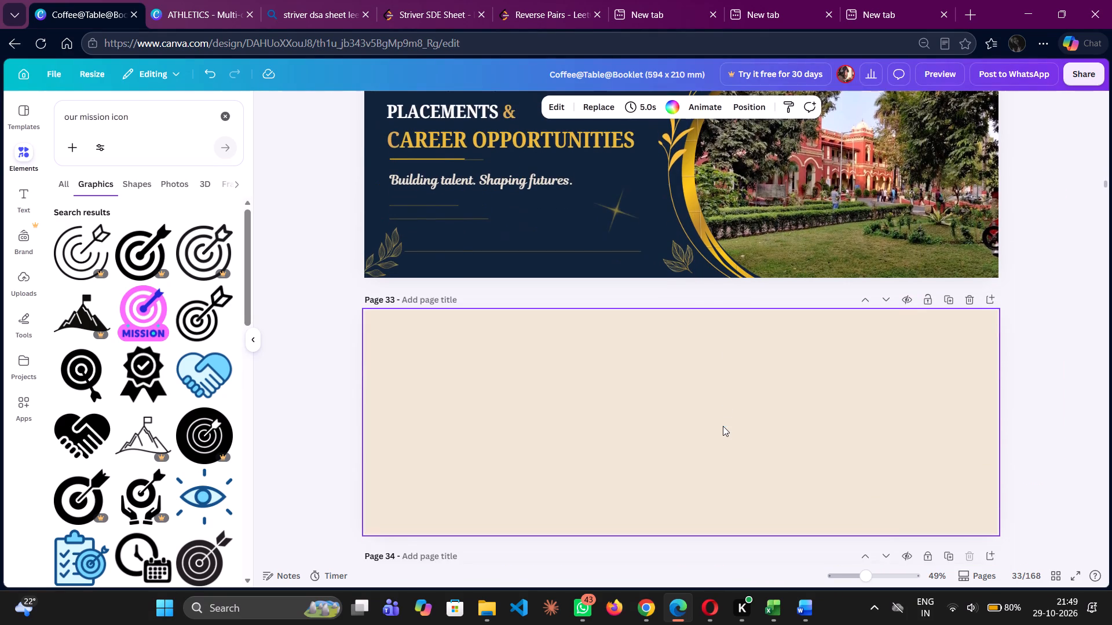
scroll(723, 426, "down", 3)
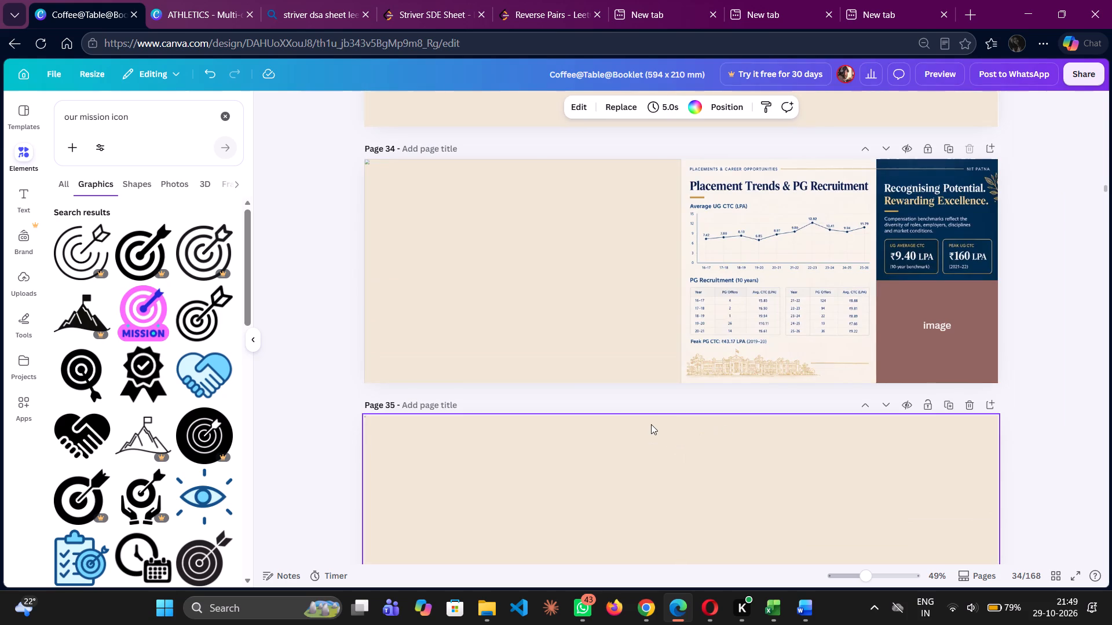
scroll(651, 424, "up", 4)
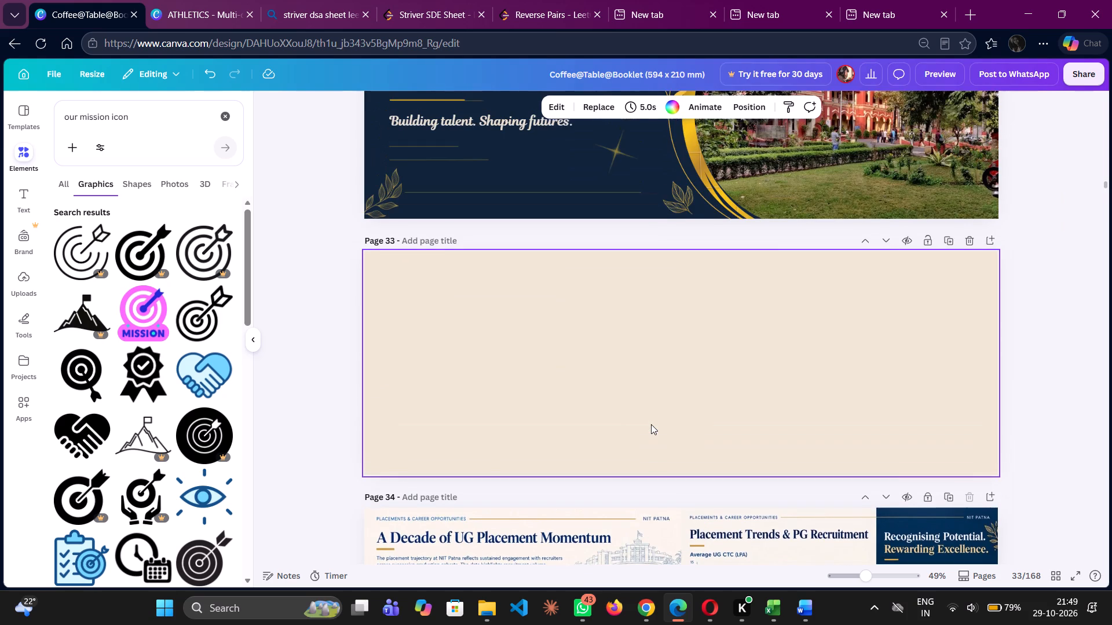
scroll(651, 424, "up", 1)
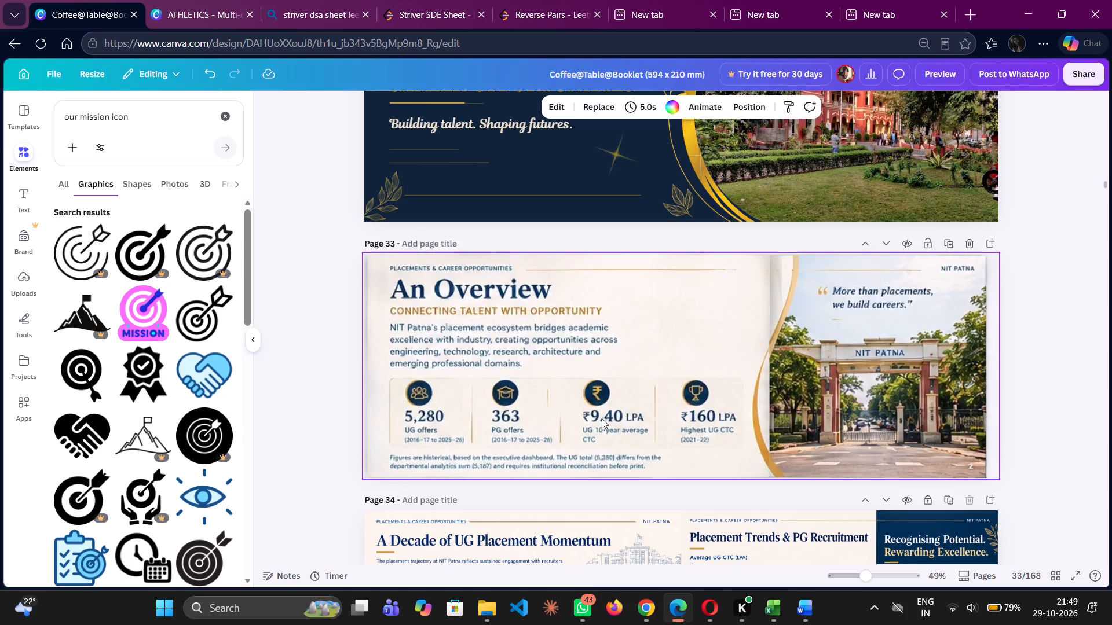
Switch to the ATHLETICS design and open page 36, Placements Overview.
left_click(231, 0)
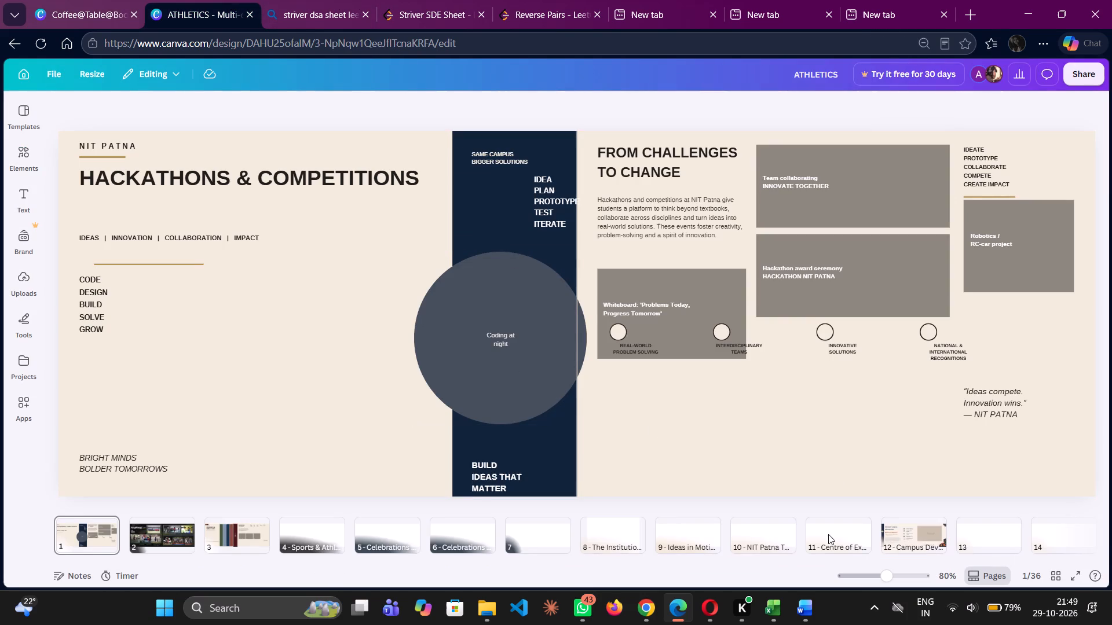
scroll(829, 539, "left", 18)
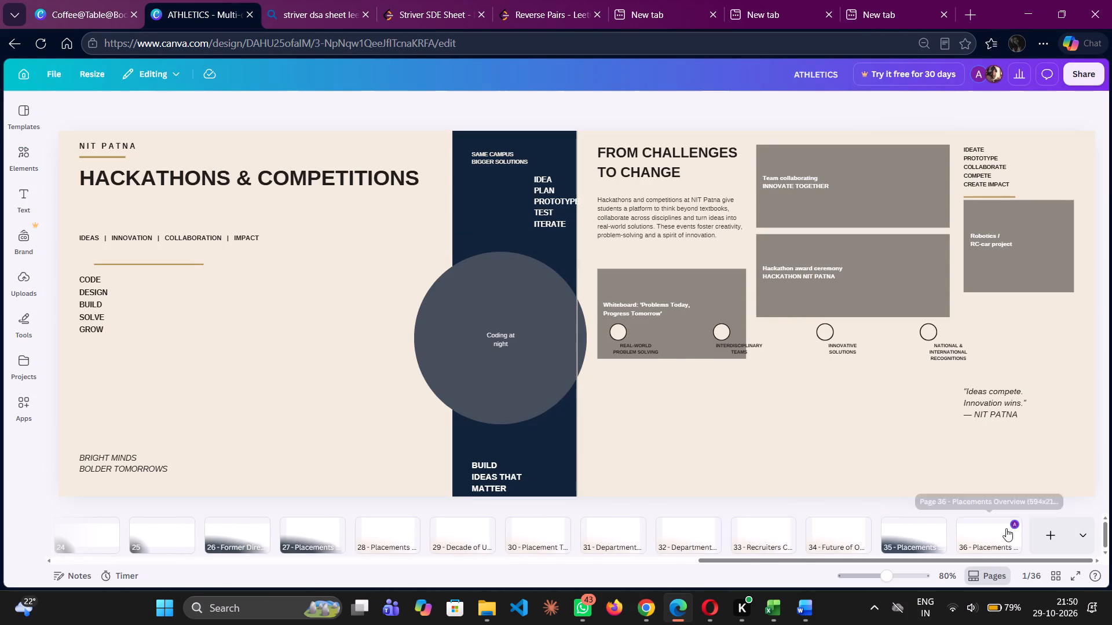
left_click(1003, 535)
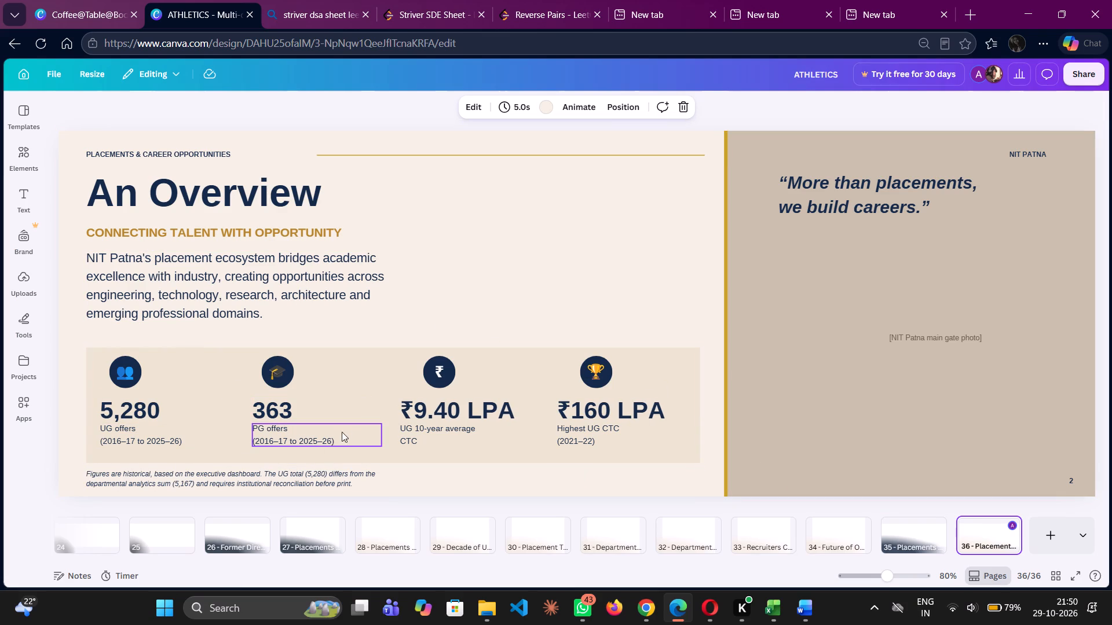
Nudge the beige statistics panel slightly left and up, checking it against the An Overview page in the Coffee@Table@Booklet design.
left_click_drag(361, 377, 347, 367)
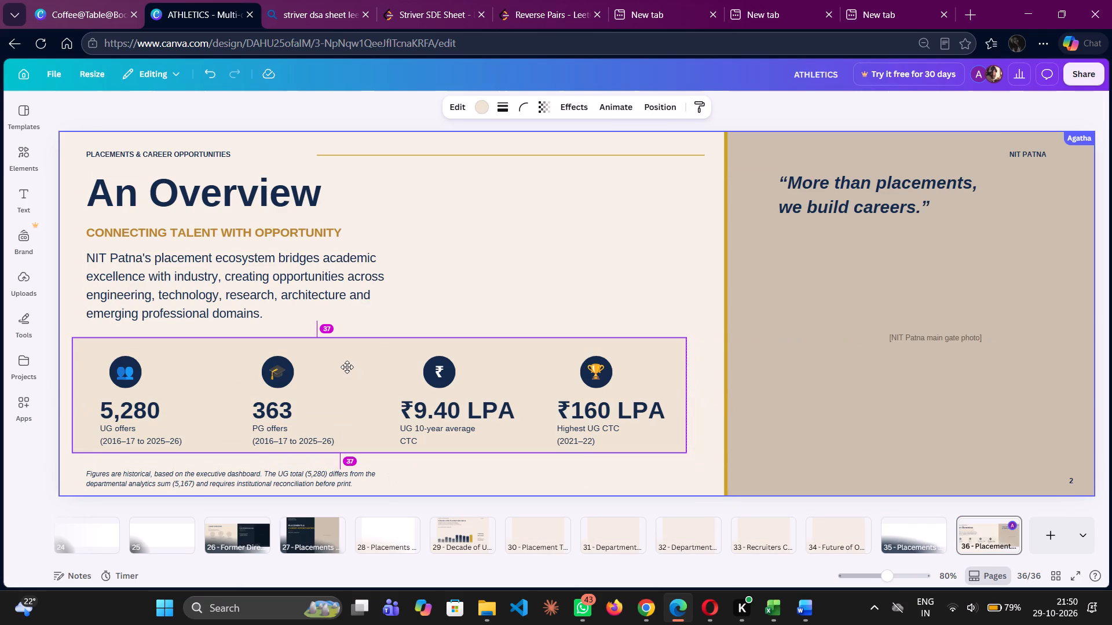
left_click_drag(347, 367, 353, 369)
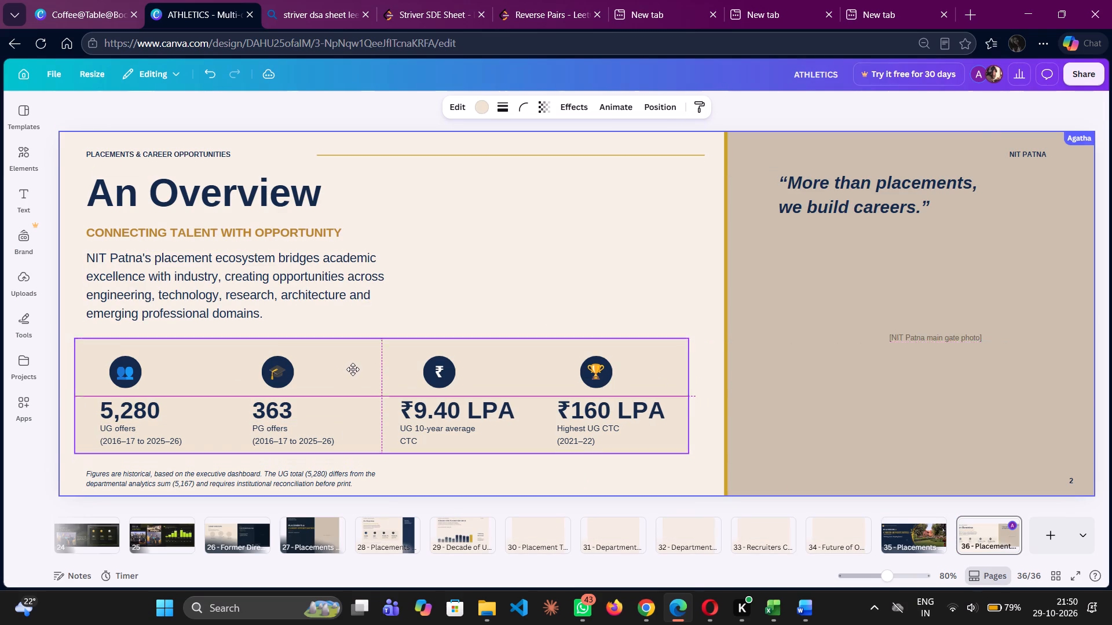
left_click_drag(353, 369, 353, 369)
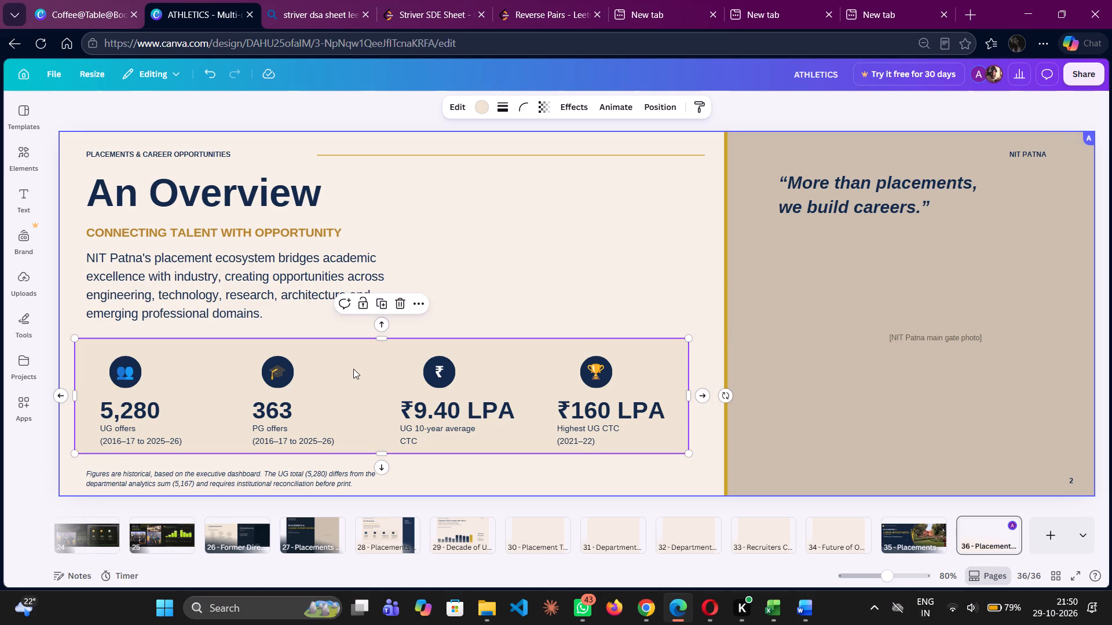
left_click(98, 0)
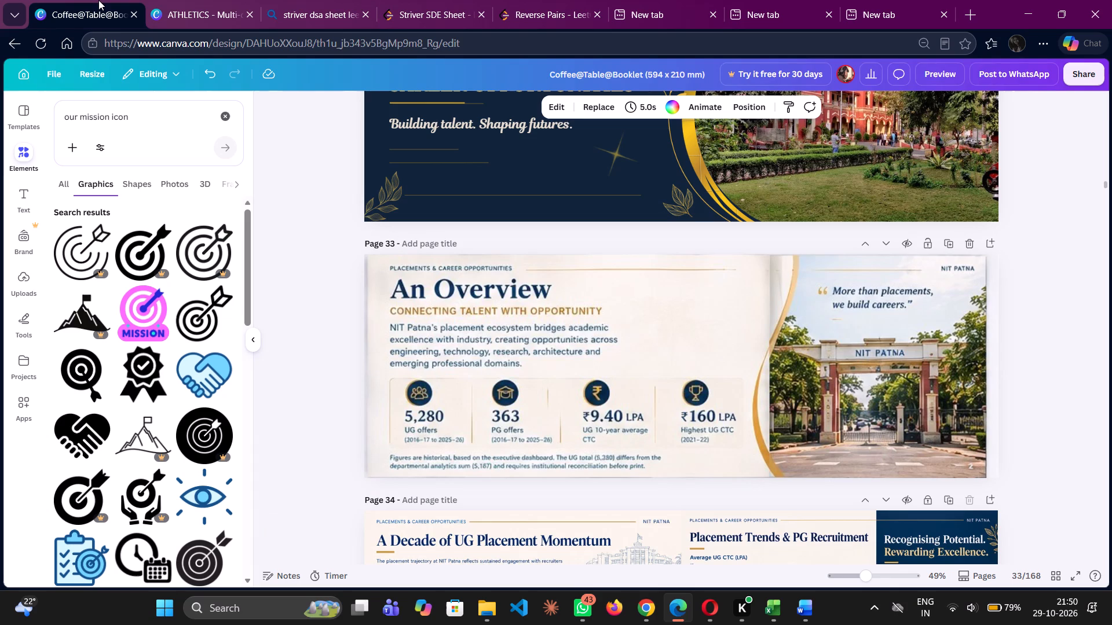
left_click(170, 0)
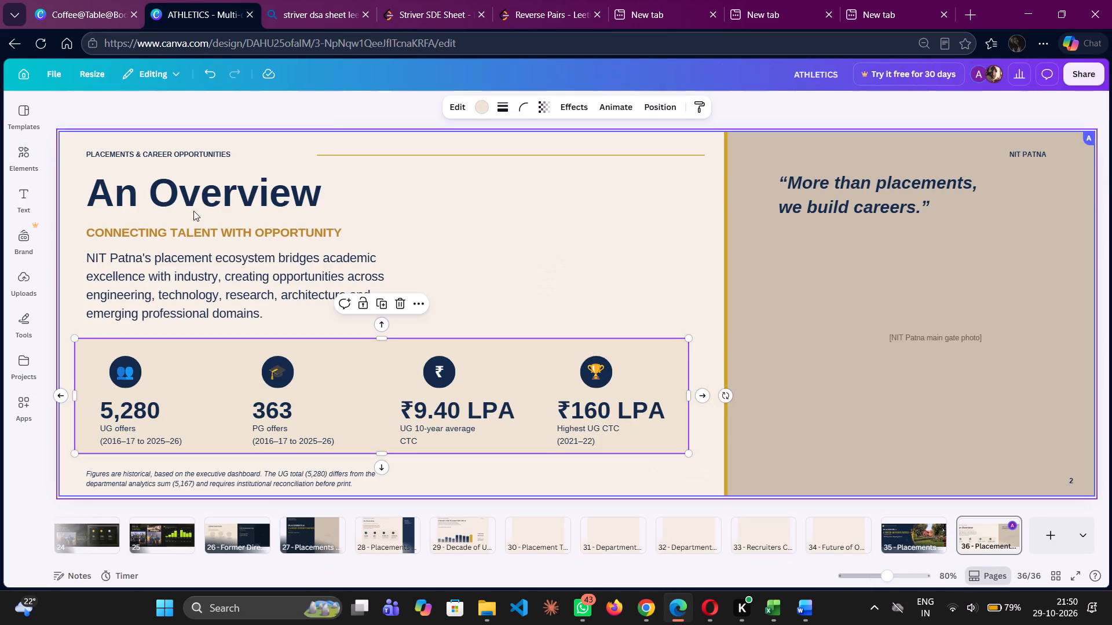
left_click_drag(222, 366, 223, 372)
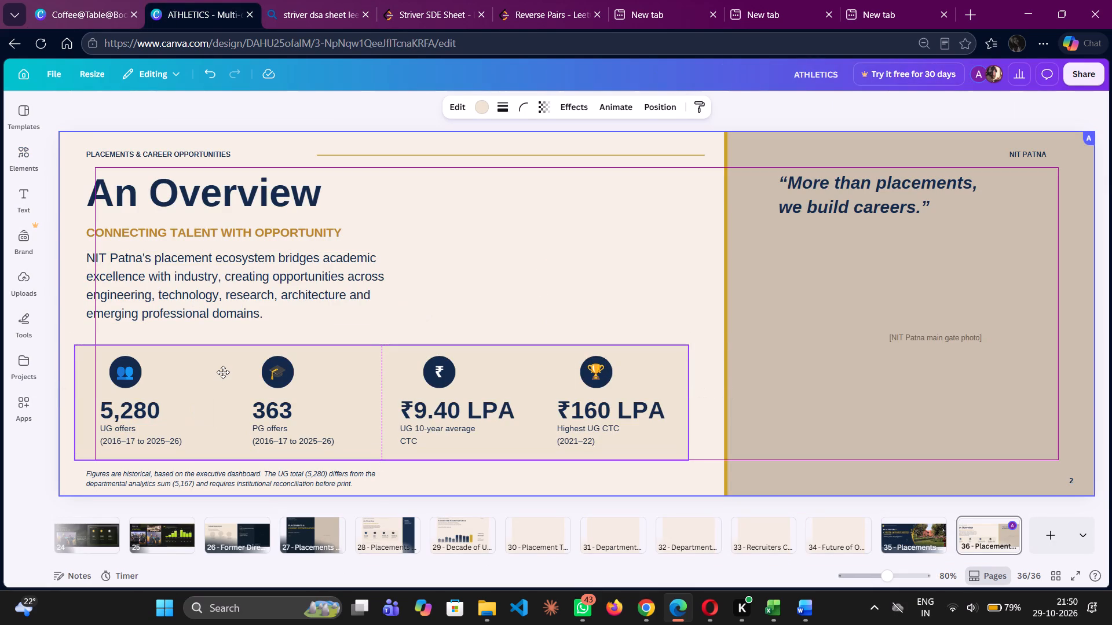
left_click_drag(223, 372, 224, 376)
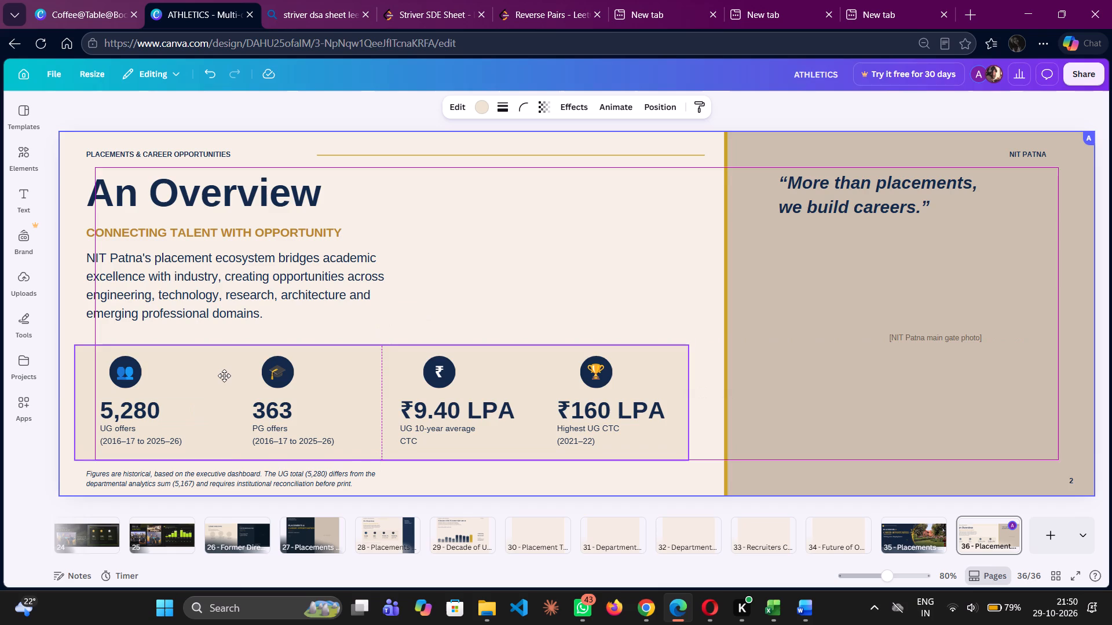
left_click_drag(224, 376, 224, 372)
Nudge the footnote slightly up, and shift the overview paragraph, the gold tagline and the An Overview heading slightly down.
left_click(204, 484)
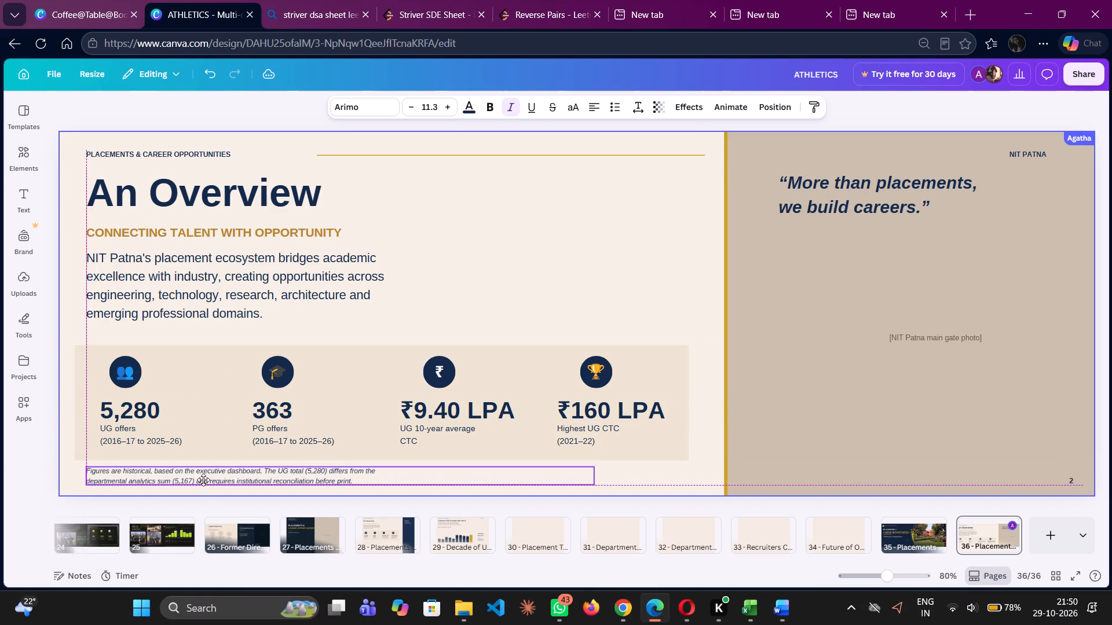
left_click(506, 232)
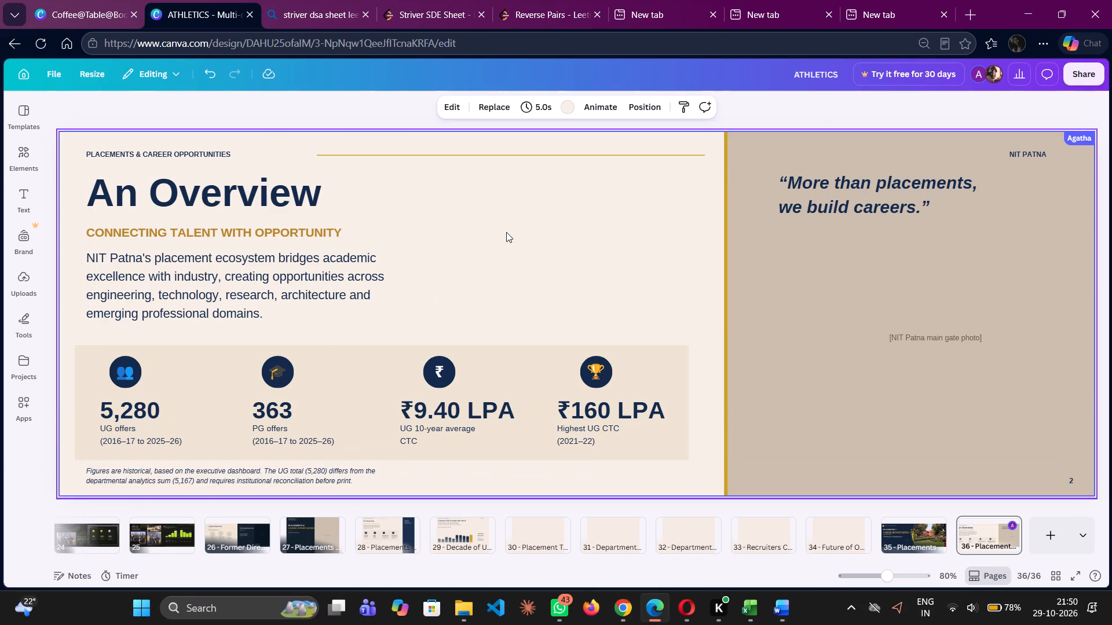
left_click_drag(335, 285, 335, 293)
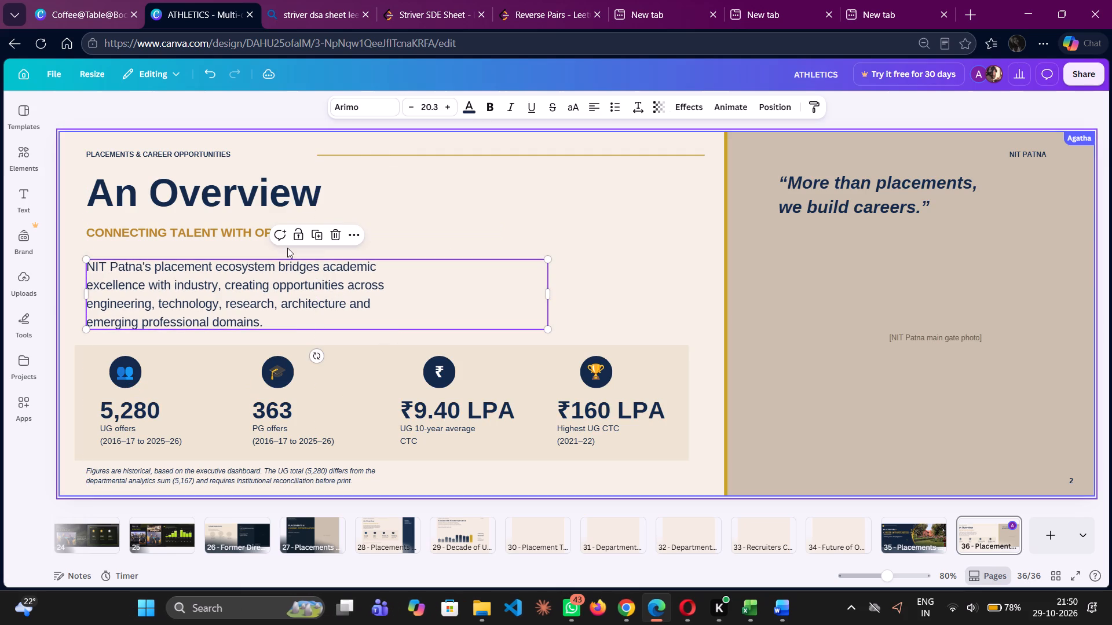
left_click_drag(244, 234, 245, 242)
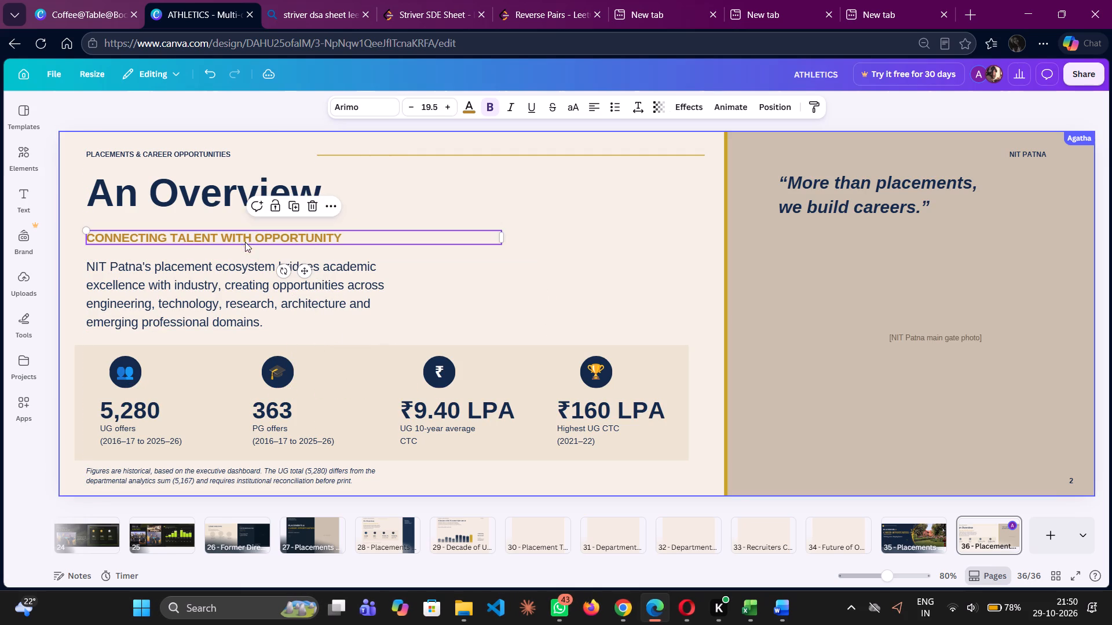
left_click(235, 190)
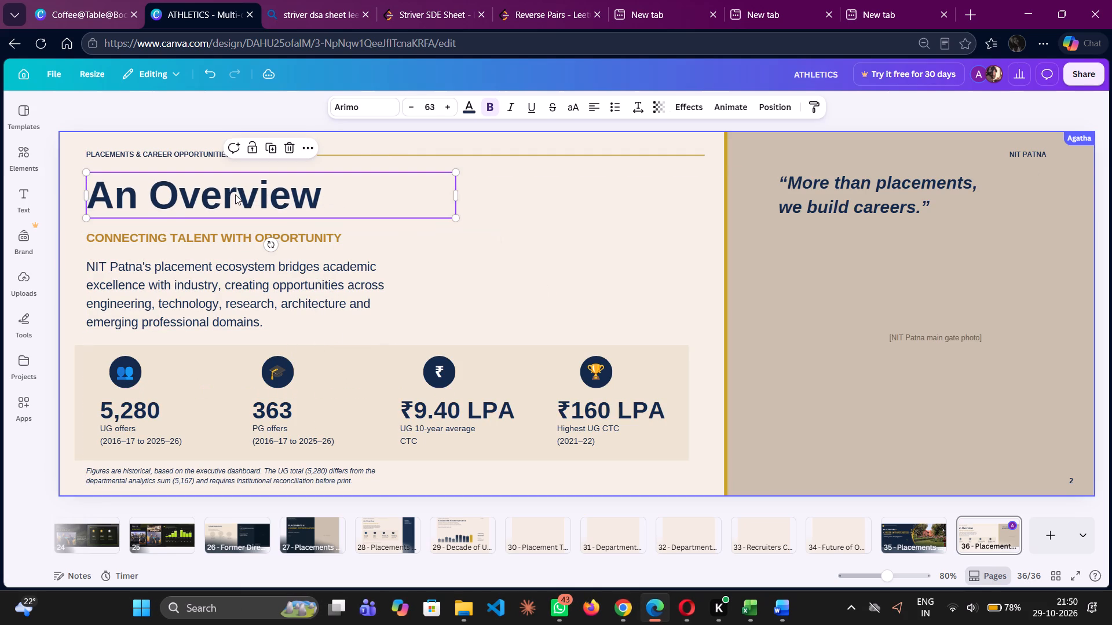
Compare the page with the booklet's An Overview page and delete the "[NIT Patna main gate photo]" placeholder text.
left_click(104, 3)
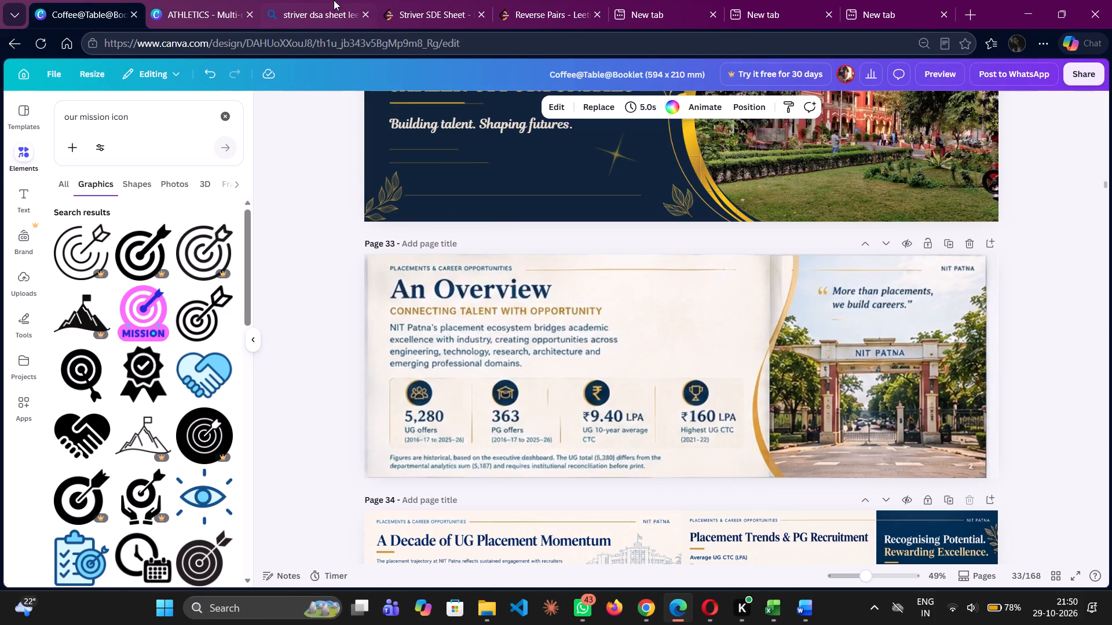
left_click(215, 0)
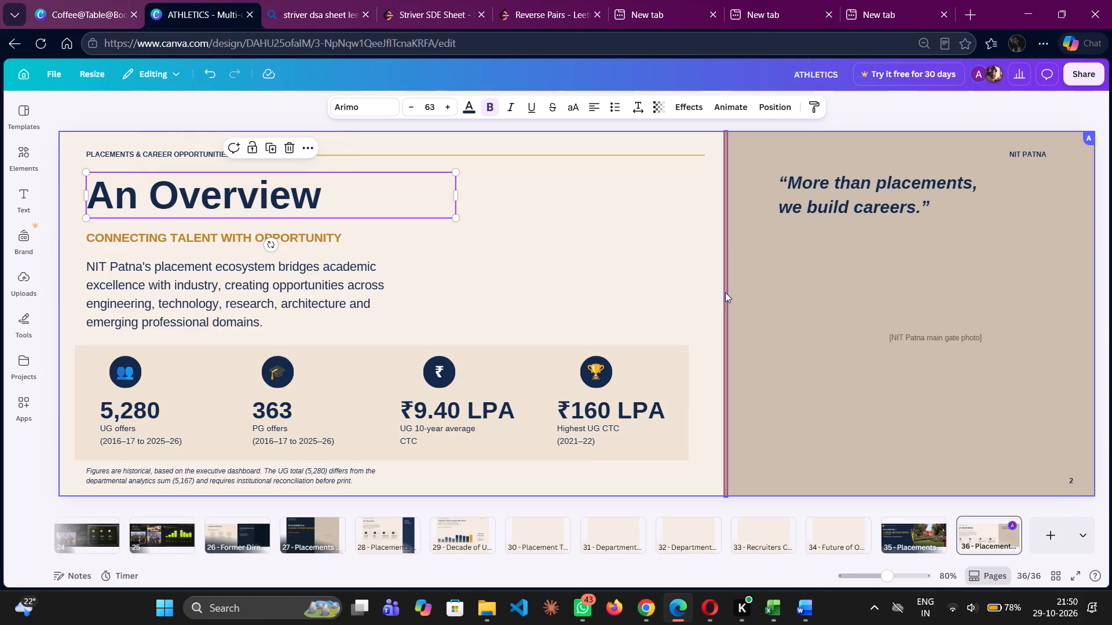
left_click(105, 0)
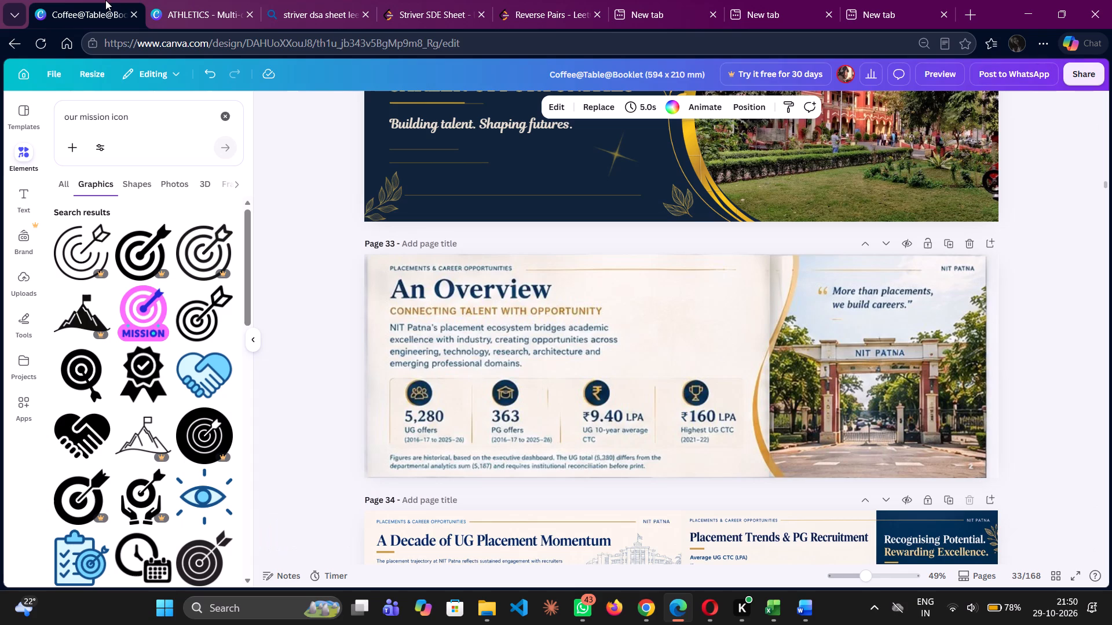
left_click(166, 0)
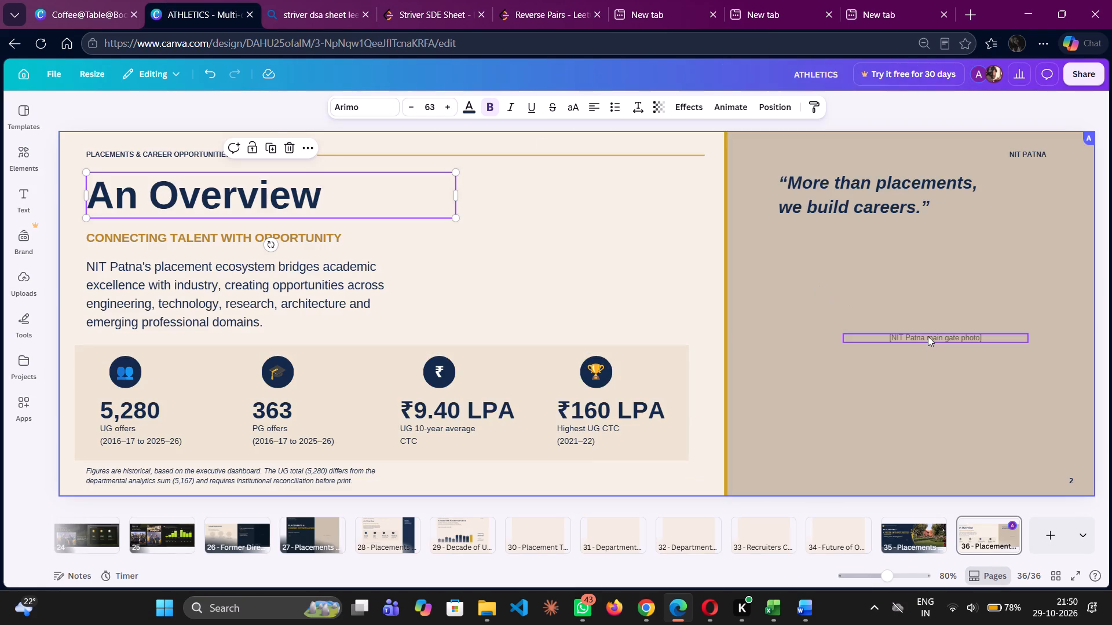
left_click(928, 336)
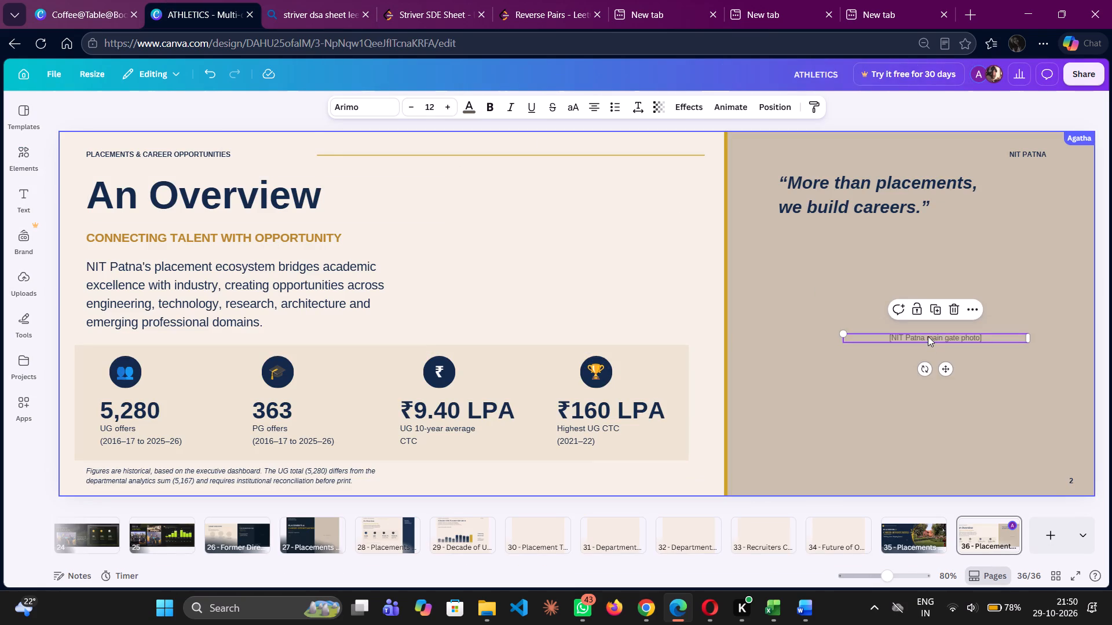
key("BackSpace")
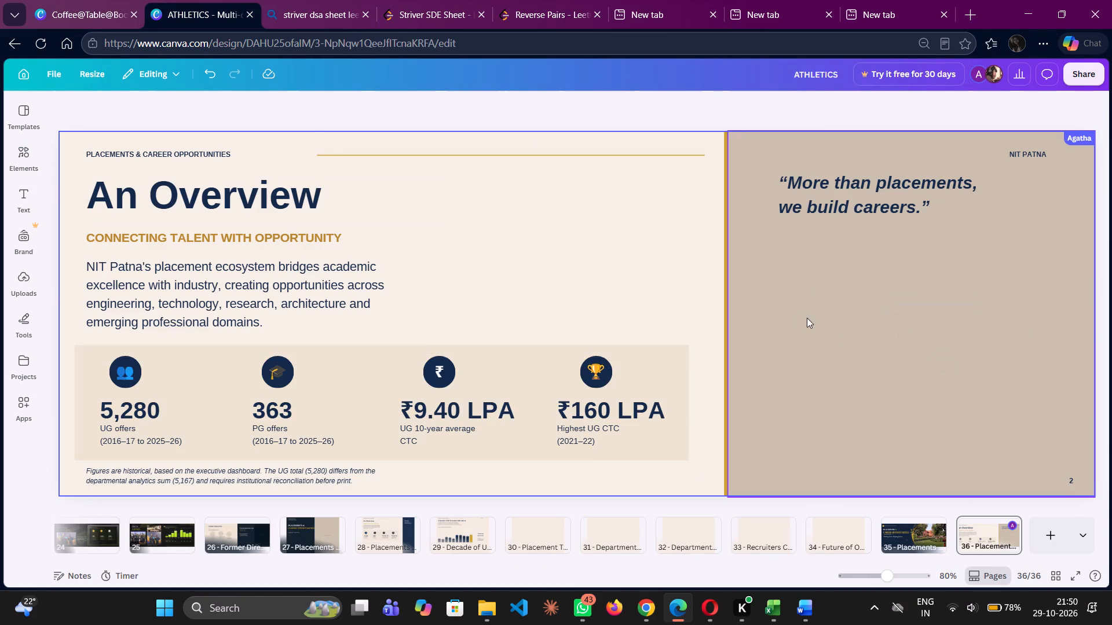
Move the gold header line left, closer to the section label, and raise the gold tagline and the overview paragraph slightly.
left_click_drag(480, 156, 429, 155)
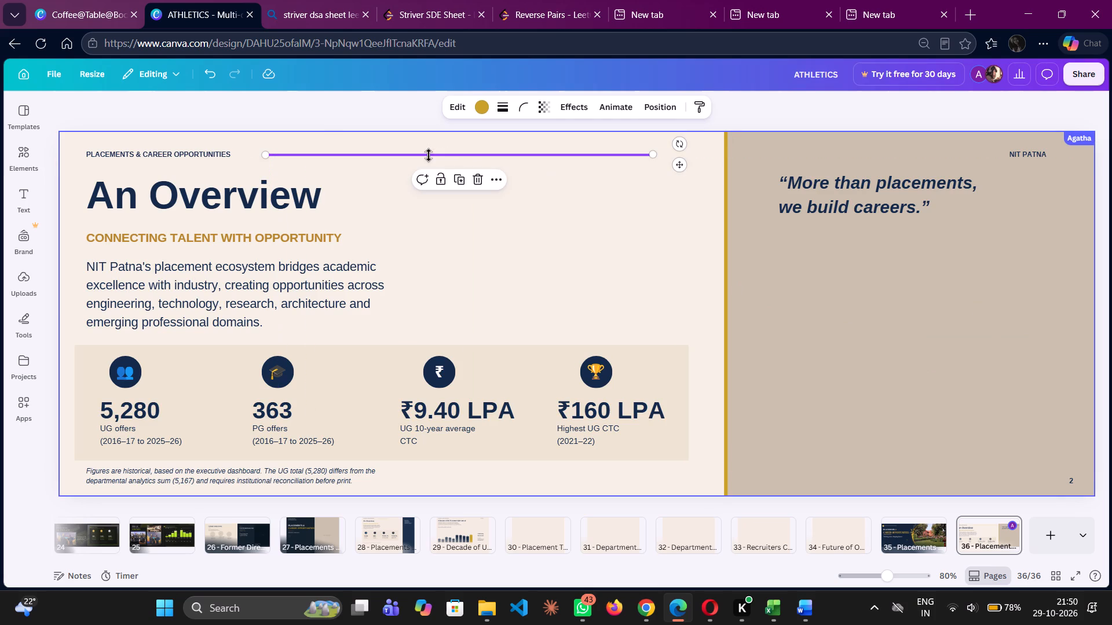
left_click_drag(334, 235, 332, 230)
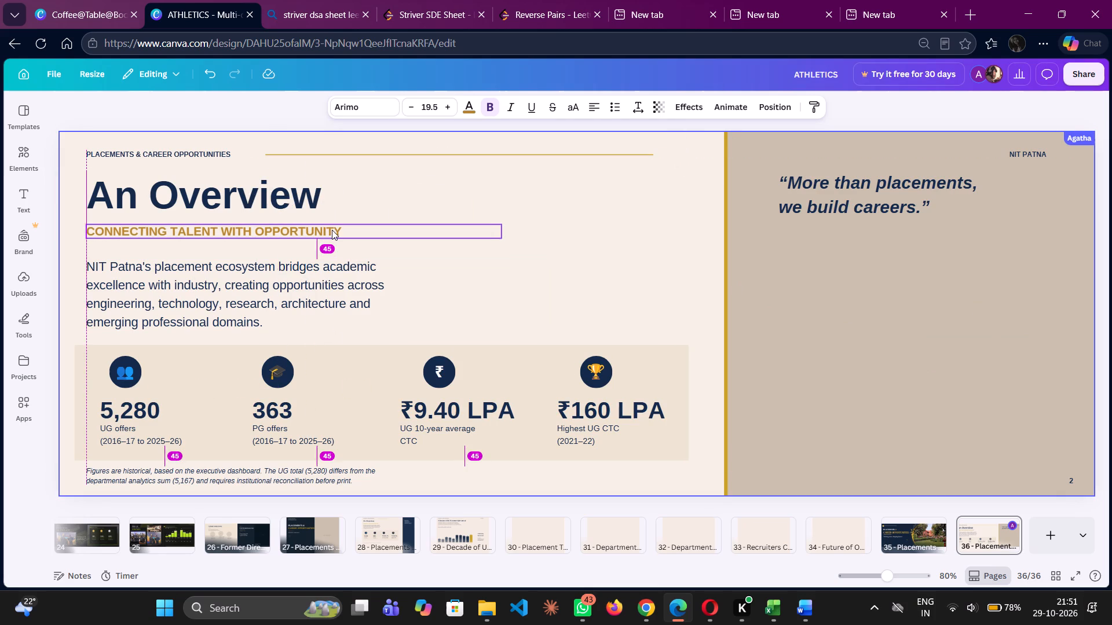
left_click_drag(324, 284, 323, 278)
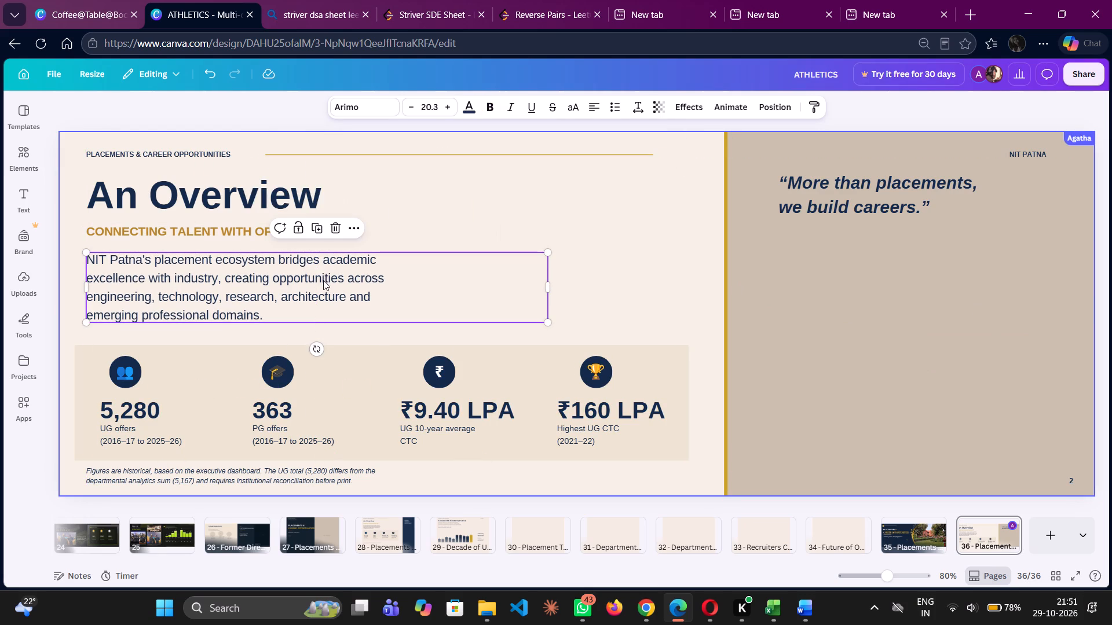
Nudge the 5,280 figure slightly up and shift the beige statistics panel up and a little to the right.
left_click(335, 399)
left_click(206, 420)
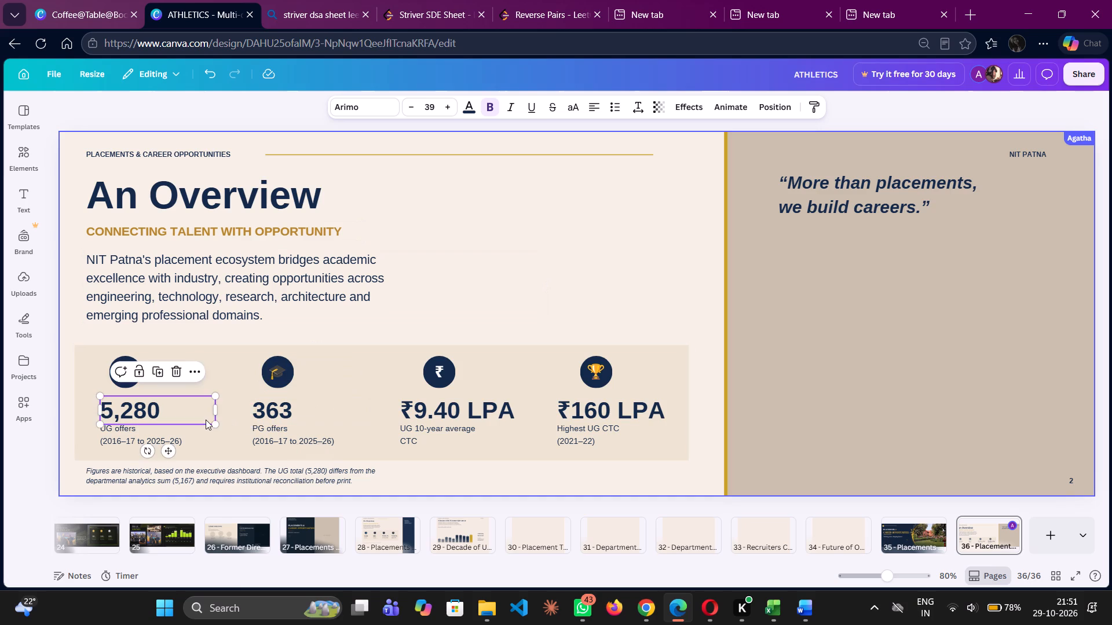
left_click_drag(100, 378, 103, 369)
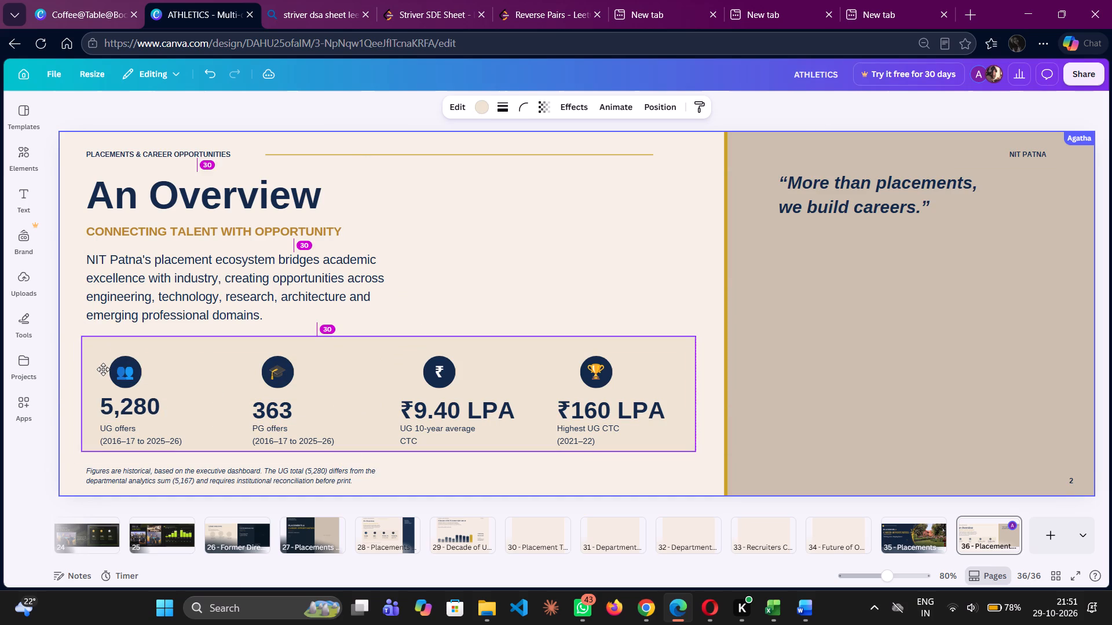
left_click_drag(103, 369, 103, 370)
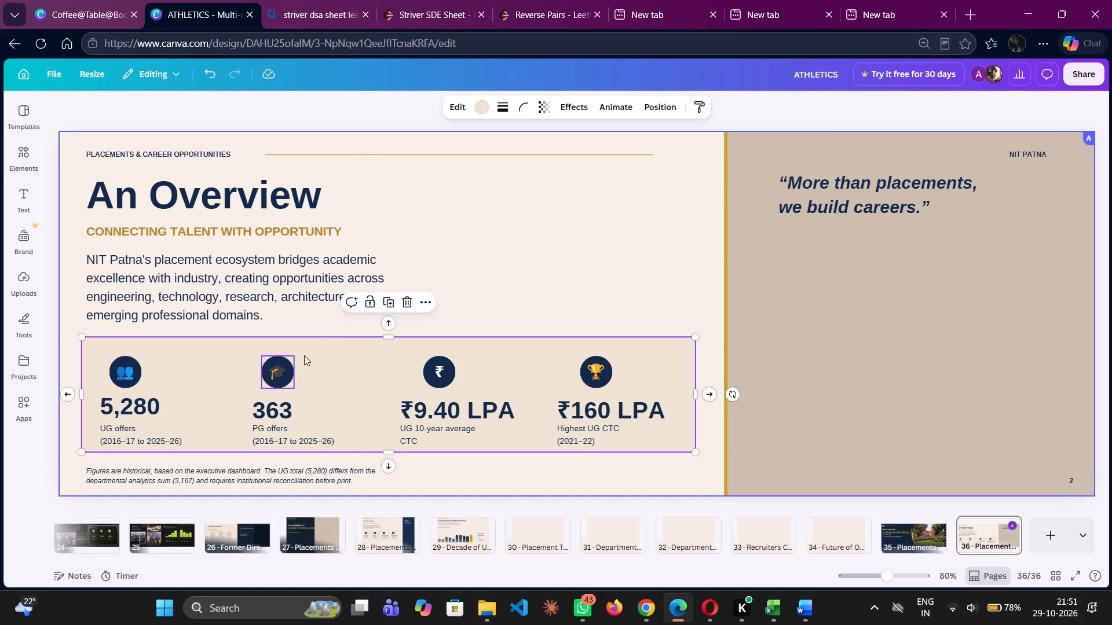
Check the booklet's An Overview page again and delete the vertical gold divider beside the tan photo area in the ATHLETICS design.
left_click(65, 0)
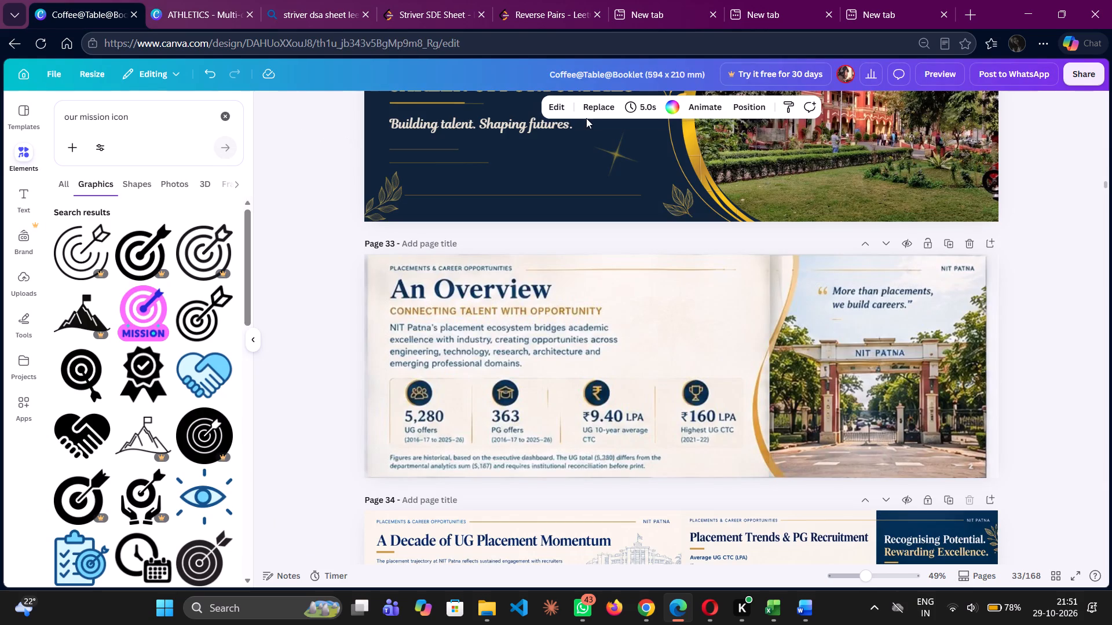
left_click(214, 0)
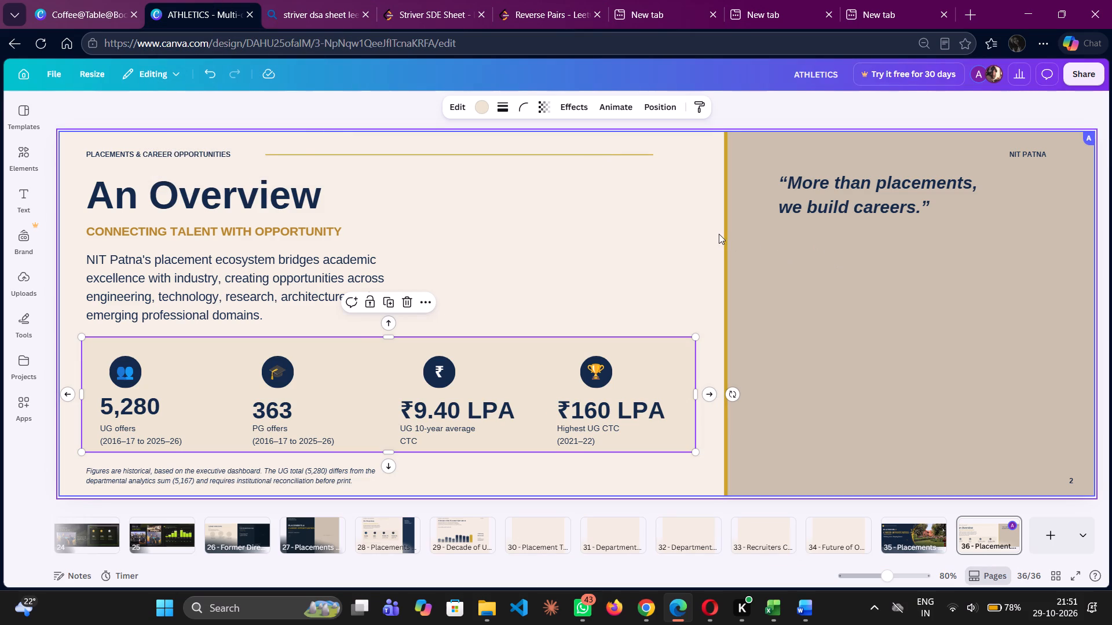
left_click(726, 240)
key("Delete")
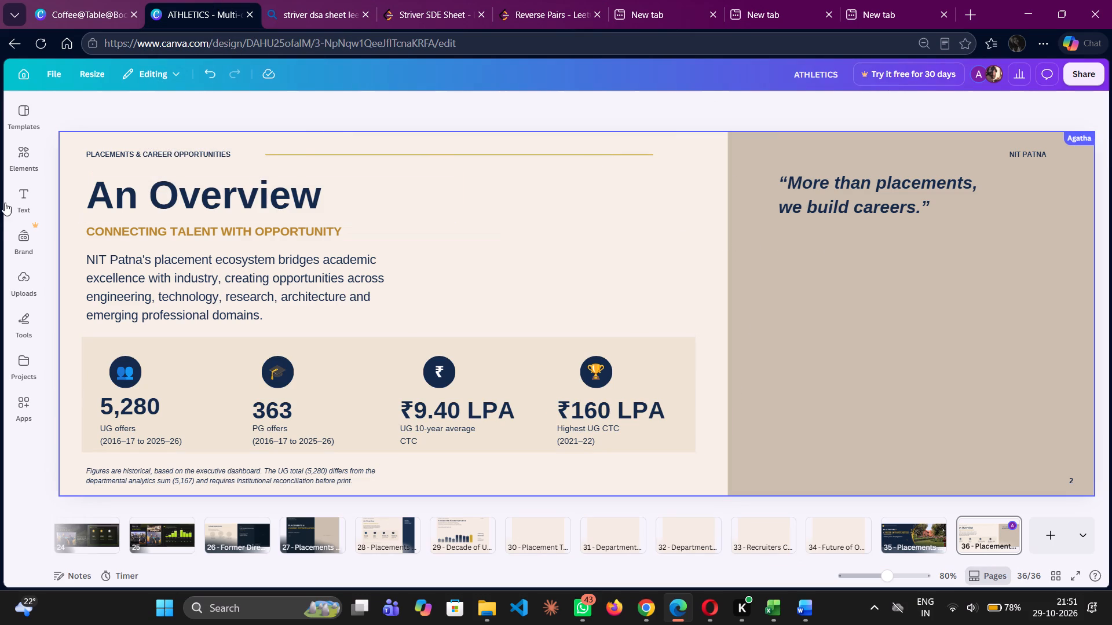
Search the design elements for "golden ribbon" and show all matching graphics.
left_click(26, 156)
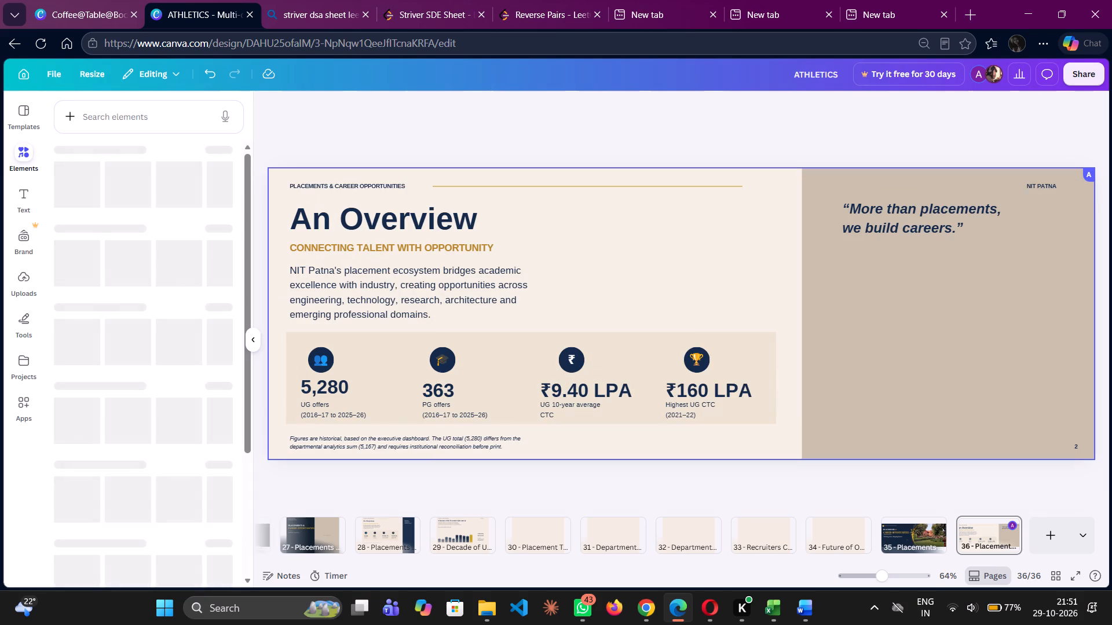
left_click(163, 114)
type("rin")
key("BackSpace")
type("bbon")
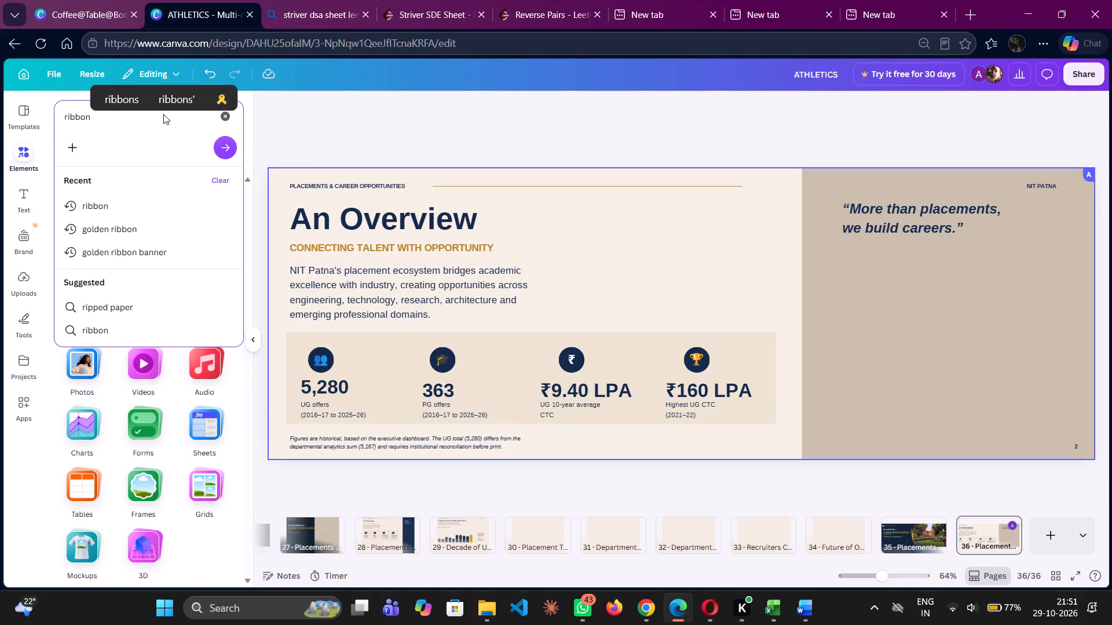
left_click(127, 235)
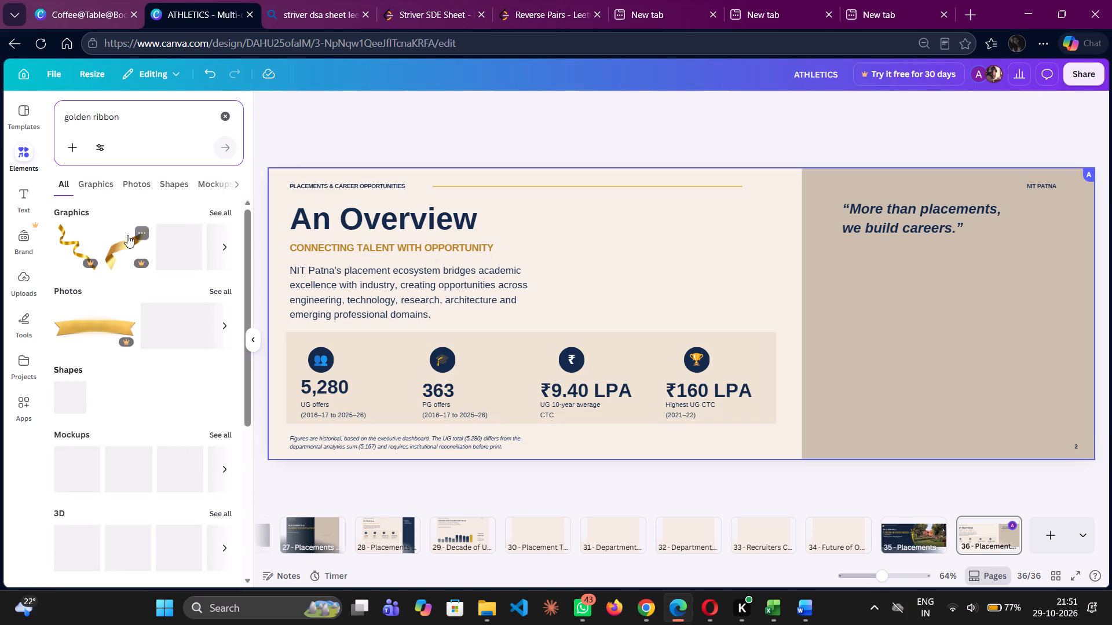
left_click(231, 211)
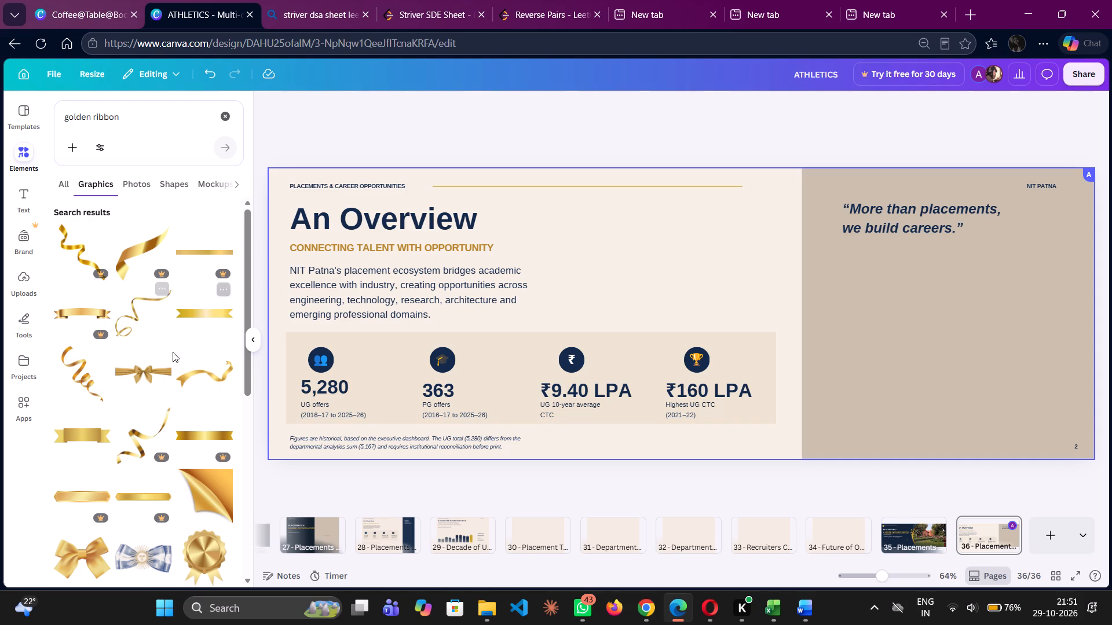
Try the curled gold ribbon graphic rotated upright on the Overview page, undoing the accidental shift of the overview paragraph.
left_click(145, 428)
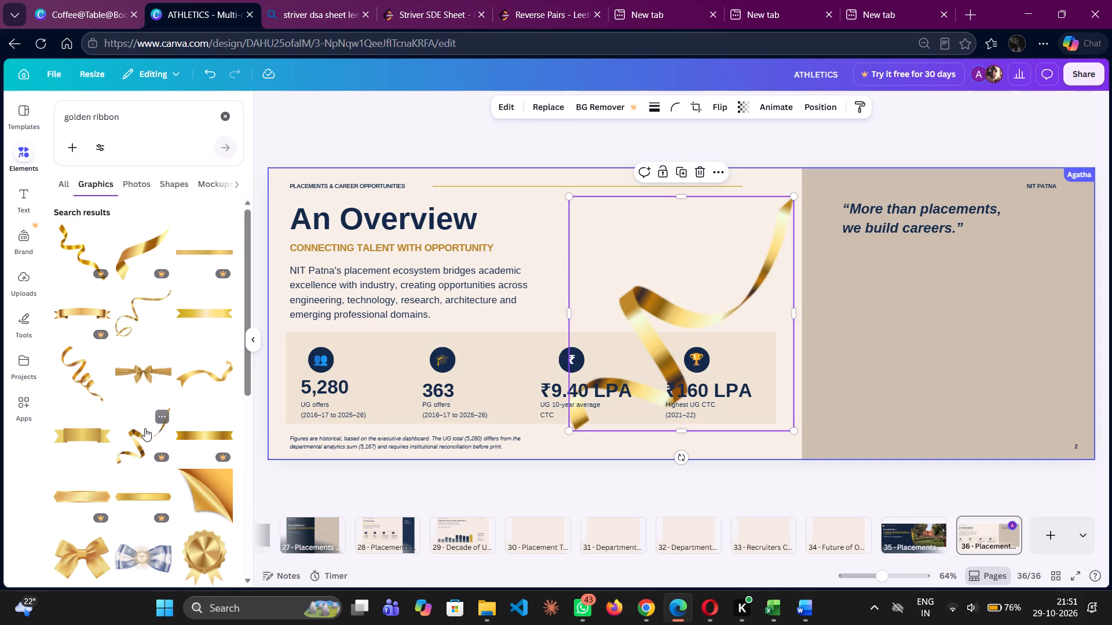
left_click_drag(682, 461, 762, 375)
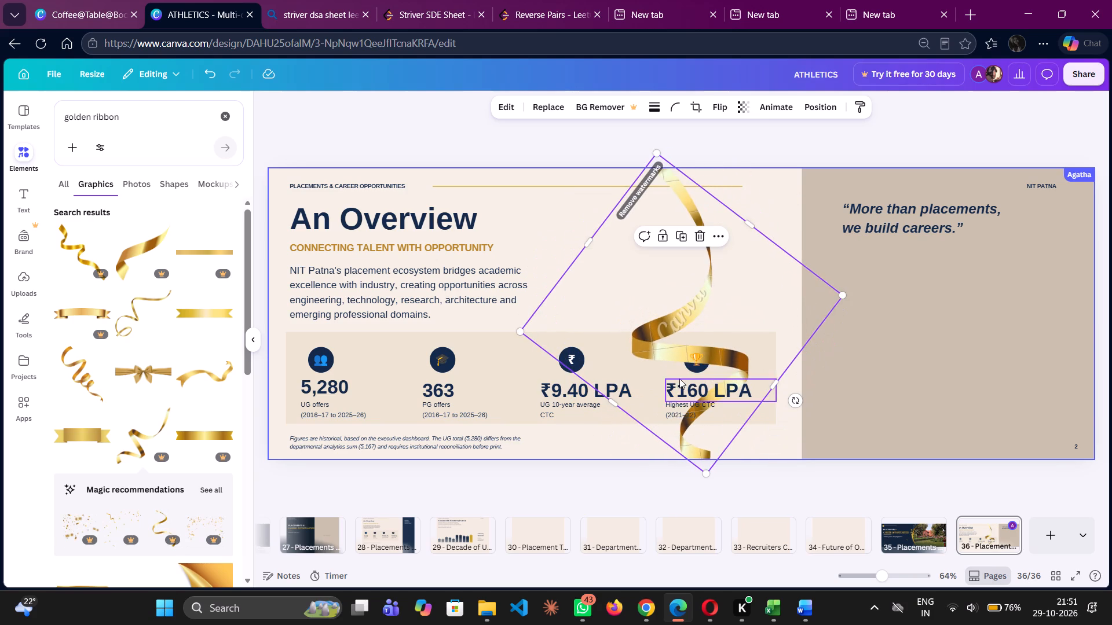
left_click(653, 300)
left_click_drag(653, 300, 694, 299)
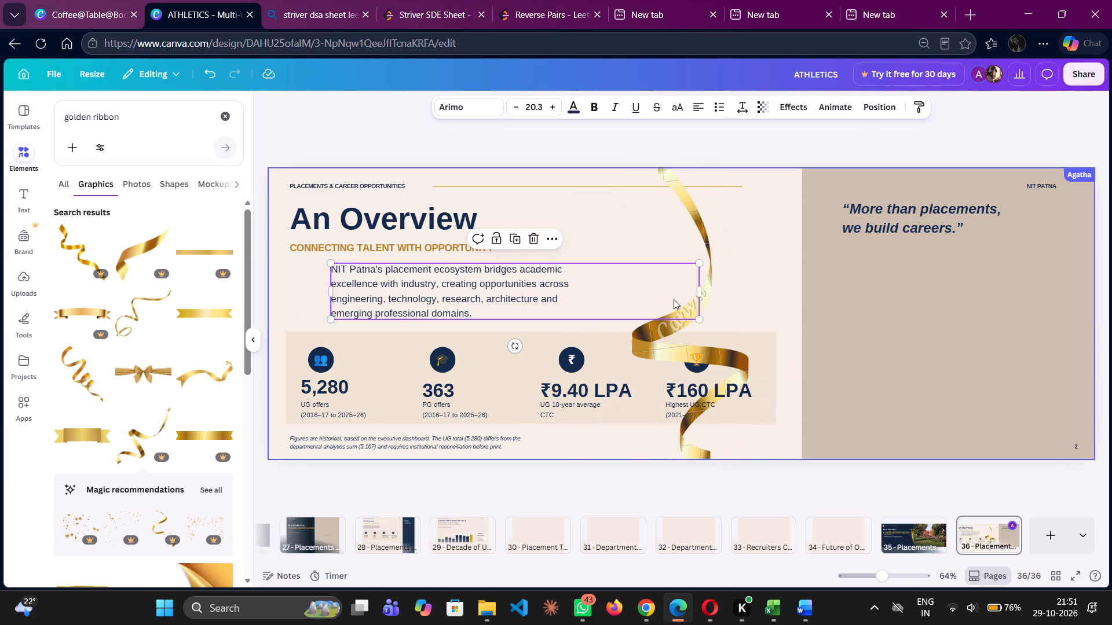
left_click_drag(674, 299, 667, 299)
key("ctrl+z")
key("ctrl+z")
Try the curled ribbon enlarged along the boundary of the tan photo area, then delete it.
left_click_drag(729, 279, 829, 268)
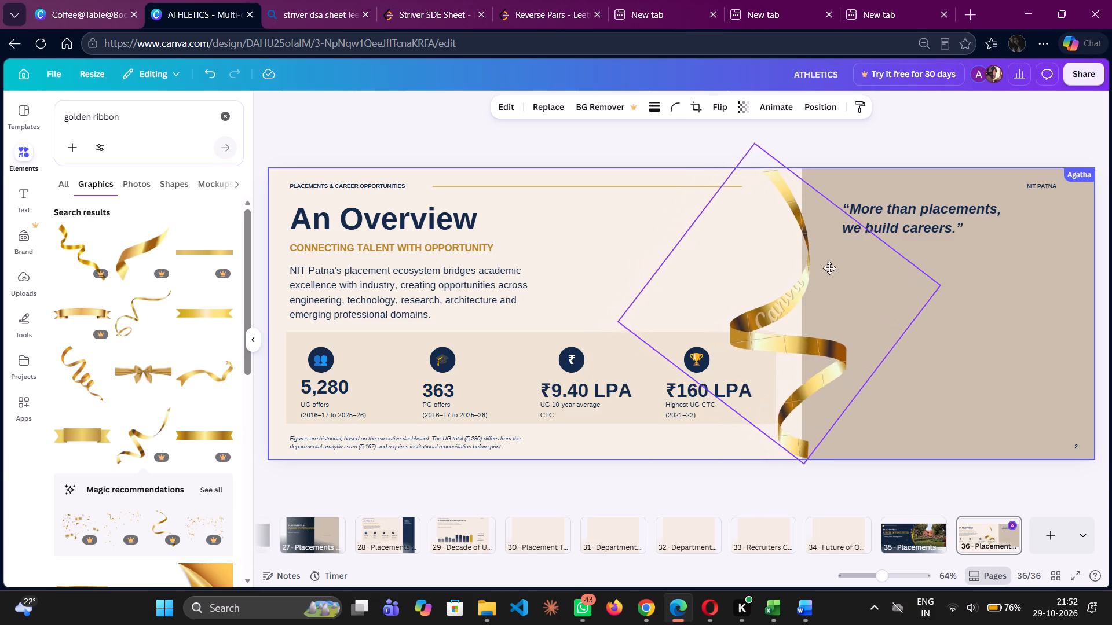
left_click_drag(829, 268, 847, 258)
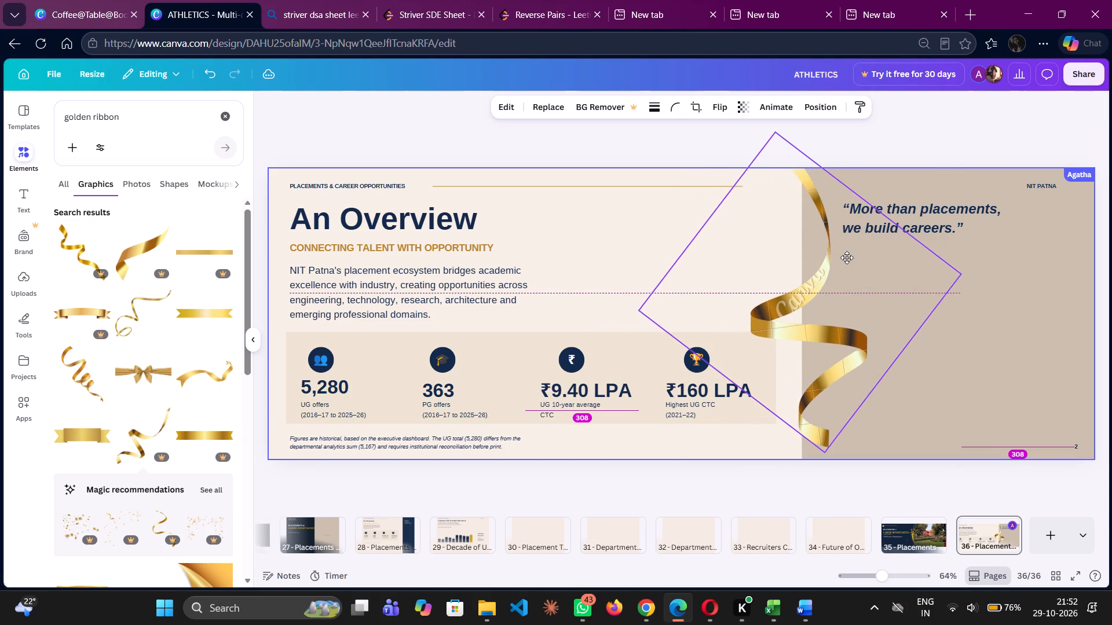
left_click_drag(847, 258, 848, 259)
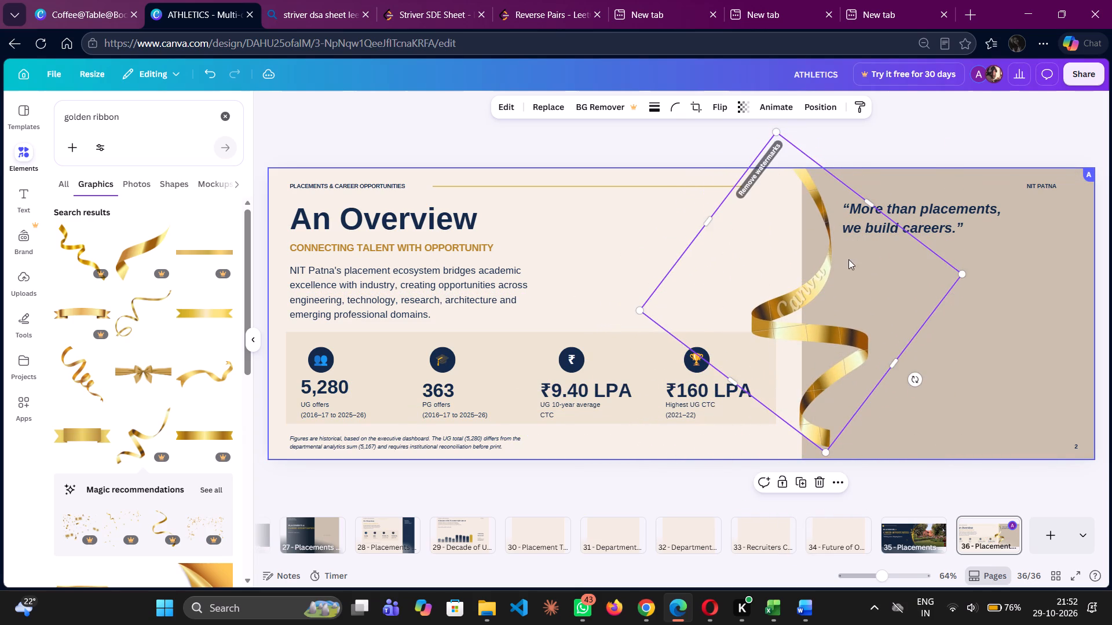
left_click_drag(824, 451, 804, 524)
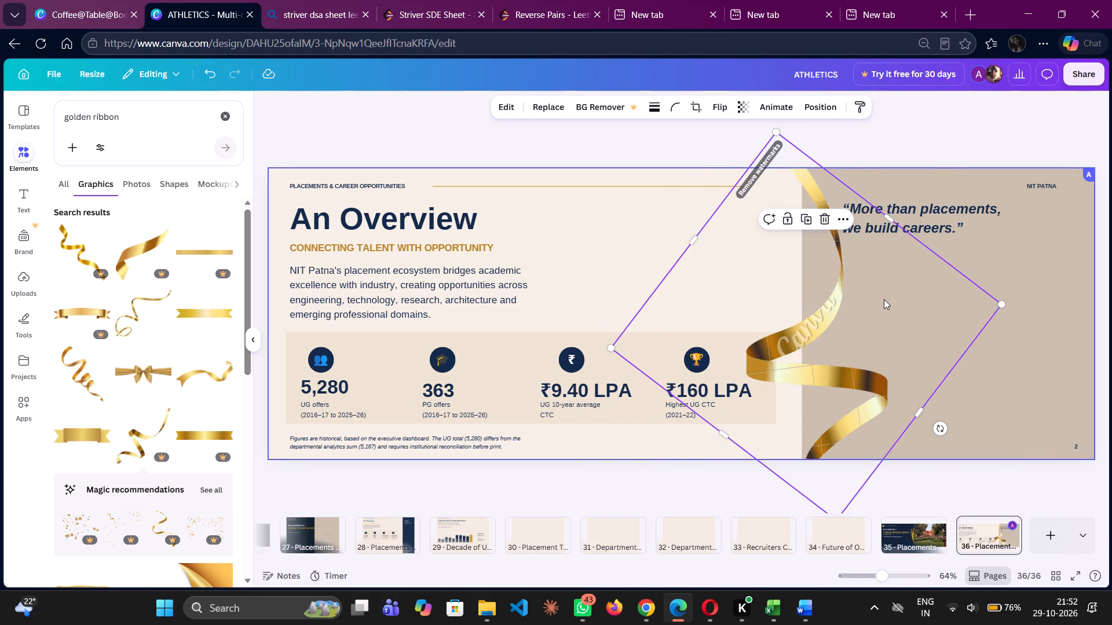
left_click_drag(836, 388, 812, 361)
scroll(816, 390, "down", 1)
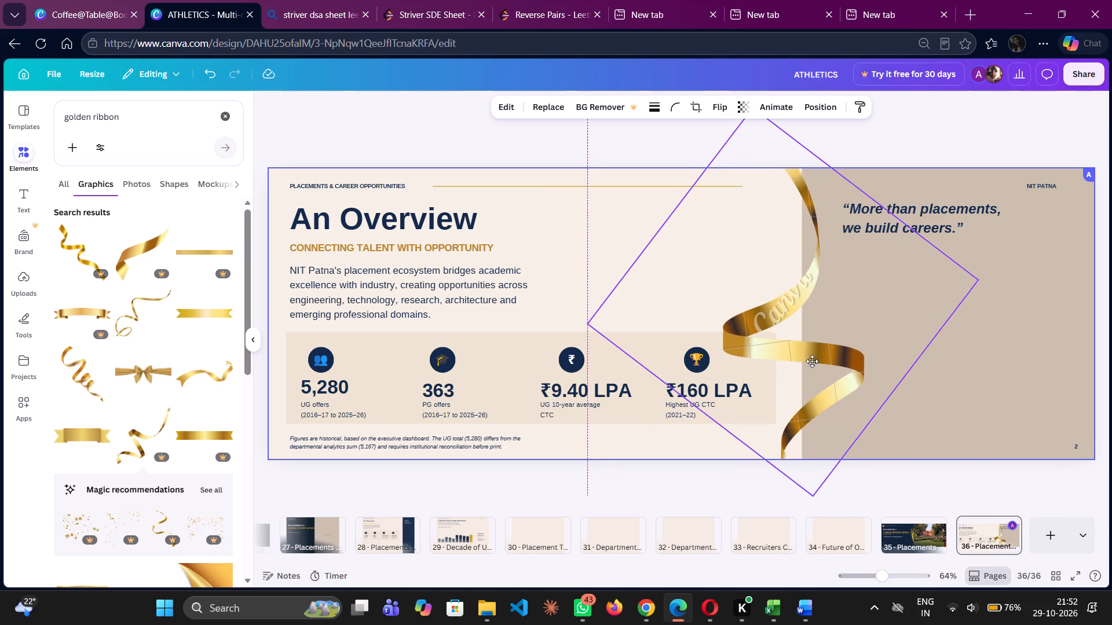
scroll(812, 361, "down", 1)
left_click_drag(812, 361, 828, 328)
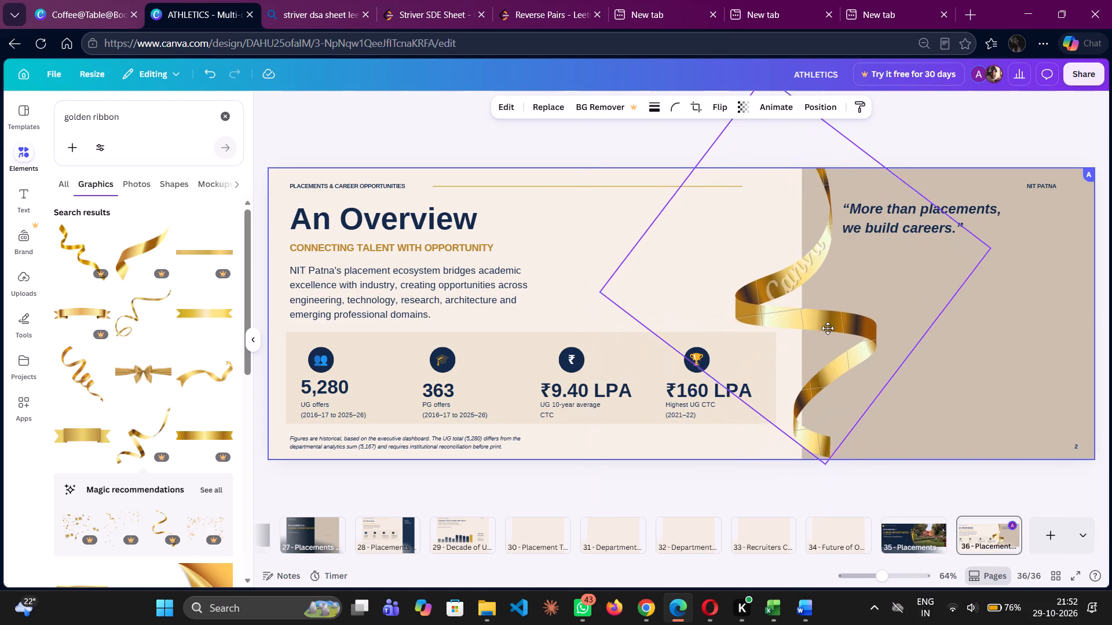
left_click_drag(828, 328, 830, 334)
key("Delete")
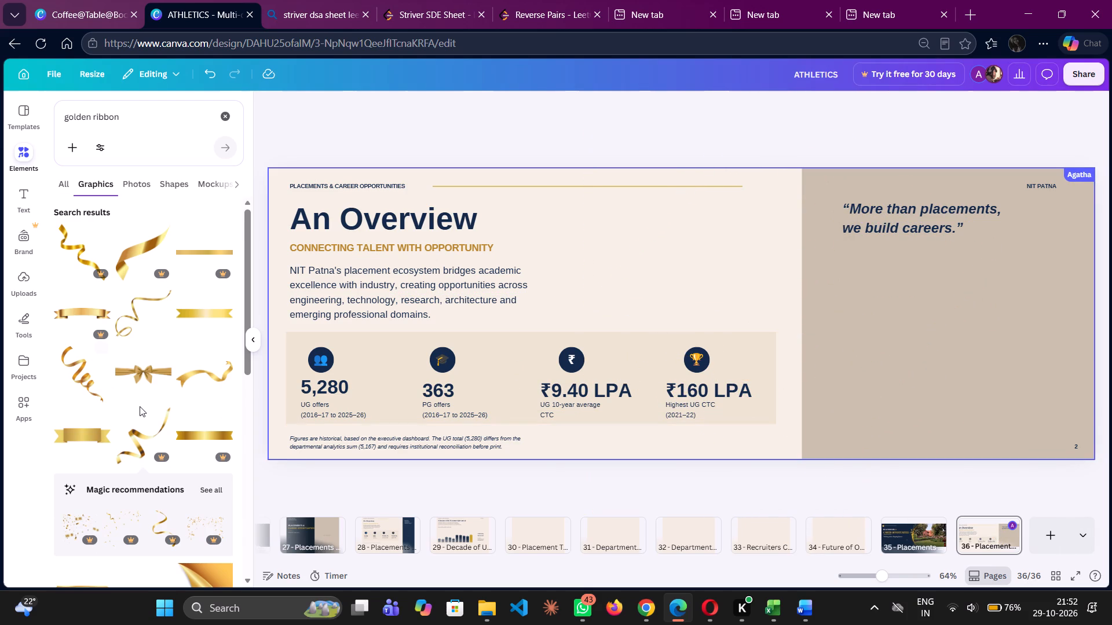
Insert the single-wave gold ribbon graphic and scale it down to roughly the tan area's width.
scroll(140, 406, "down", 3)
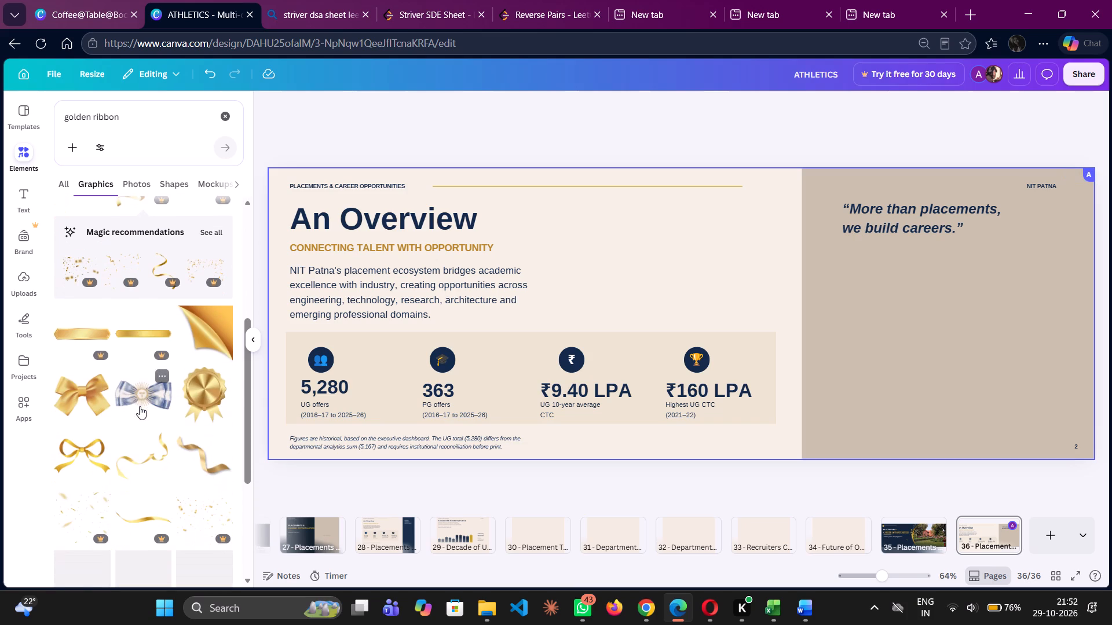
left_click(145, 513)
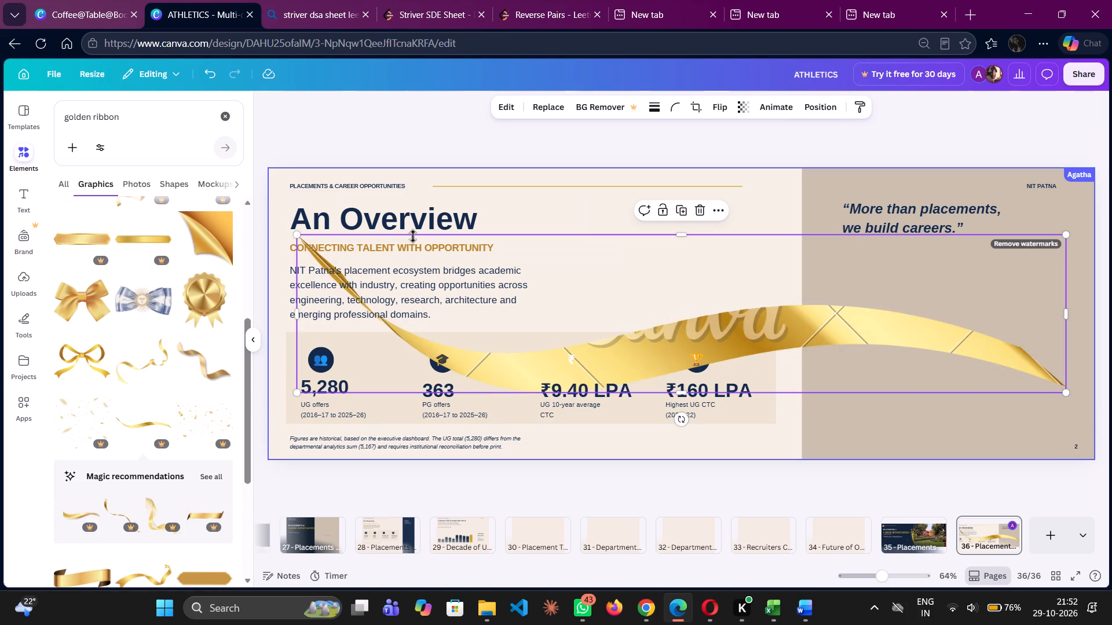
left_click_drag(297, 233, 614, 309)
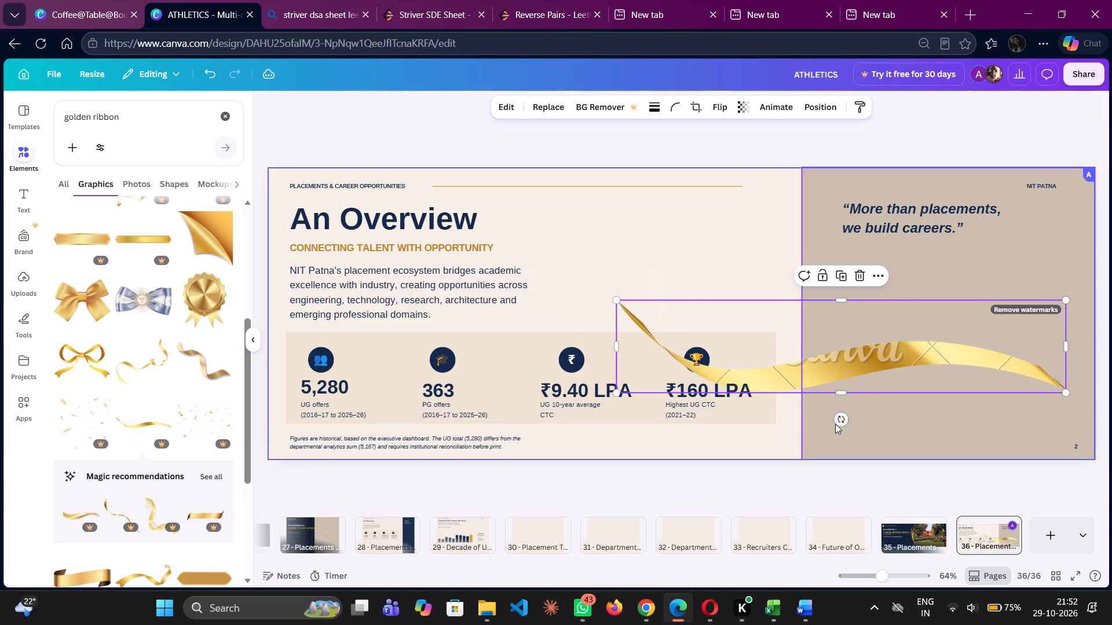
left_click_drag(842, 414, 709, 340)
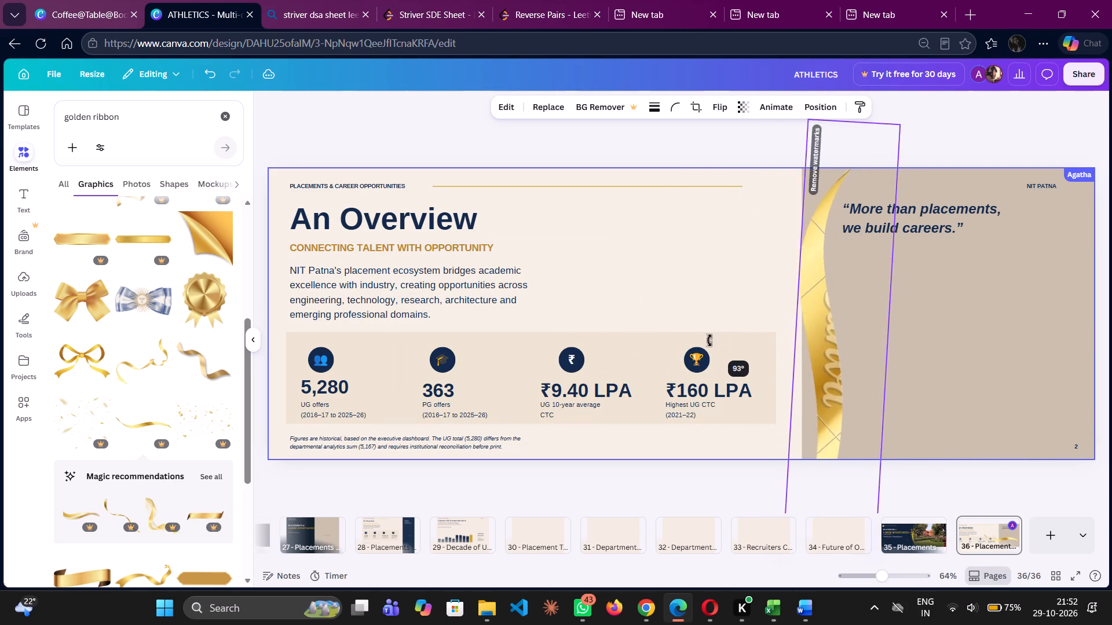
left_click_drag(709, 340, 867, 546)
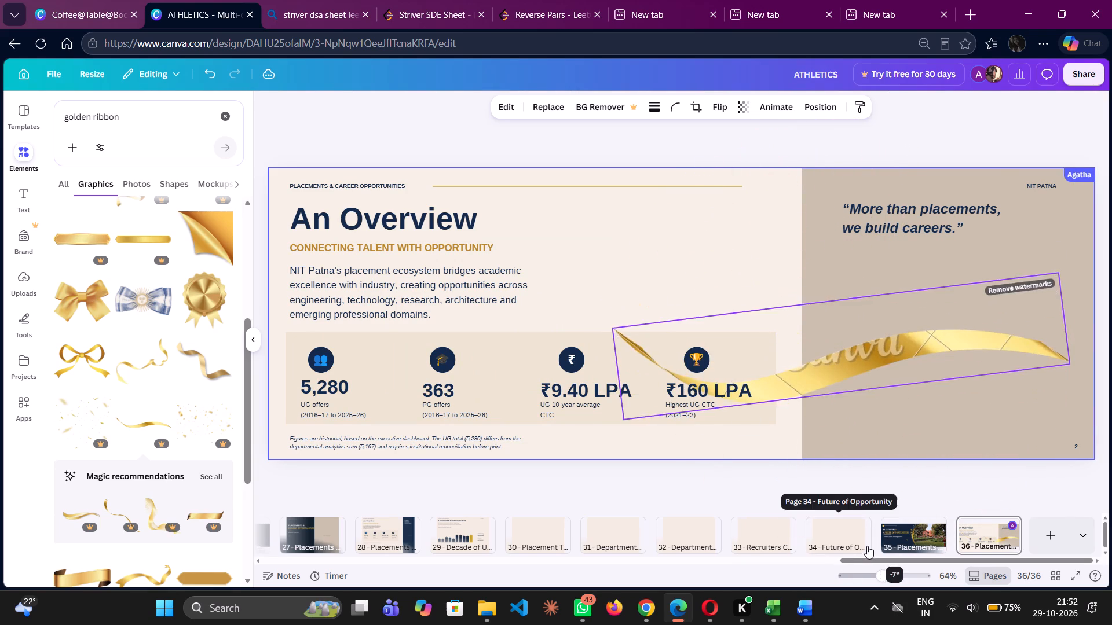
left_click_drag(867, 546, 827, 518)
scroll(827, 518, "down", 2)
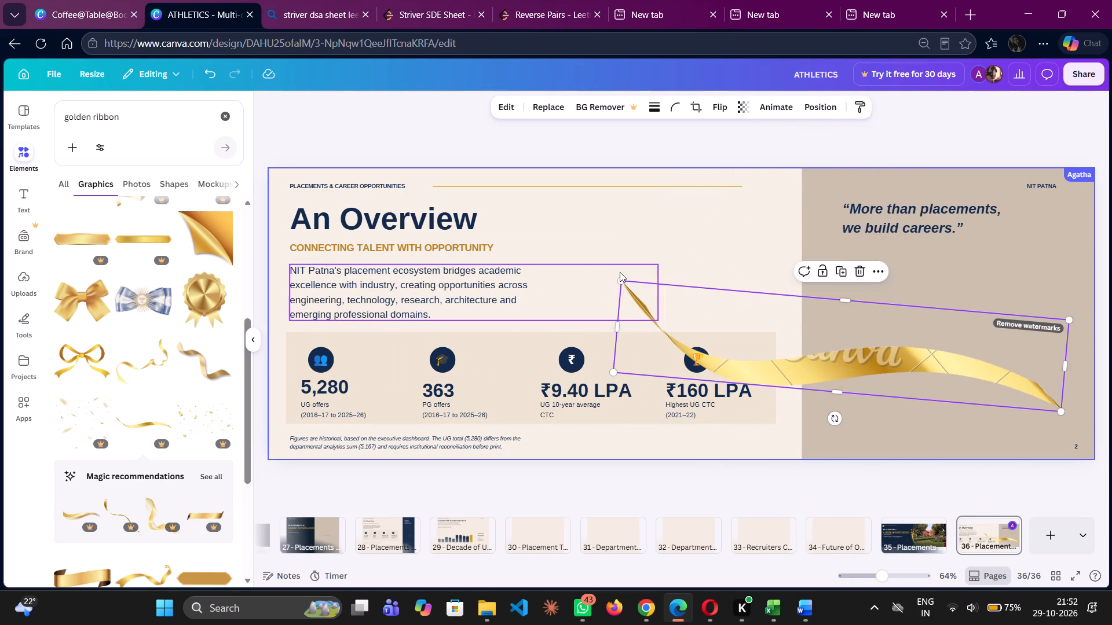
left_click_drag(619, 279, 810, 315)
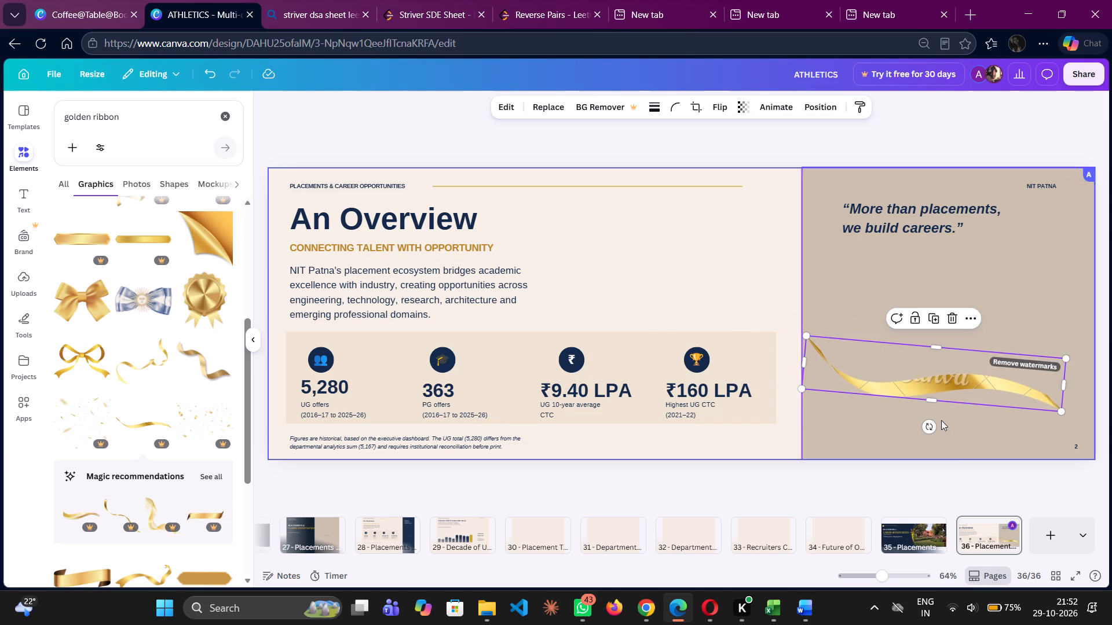
Rotate the wavy ribbon nearly upright over the tan area's inner edge and stretch it to full page height, about 820 long.
left_click_drag(931, 427, 840, 380)
left_click(930, 361)
left_click_drag(946, 362, 809, 283)
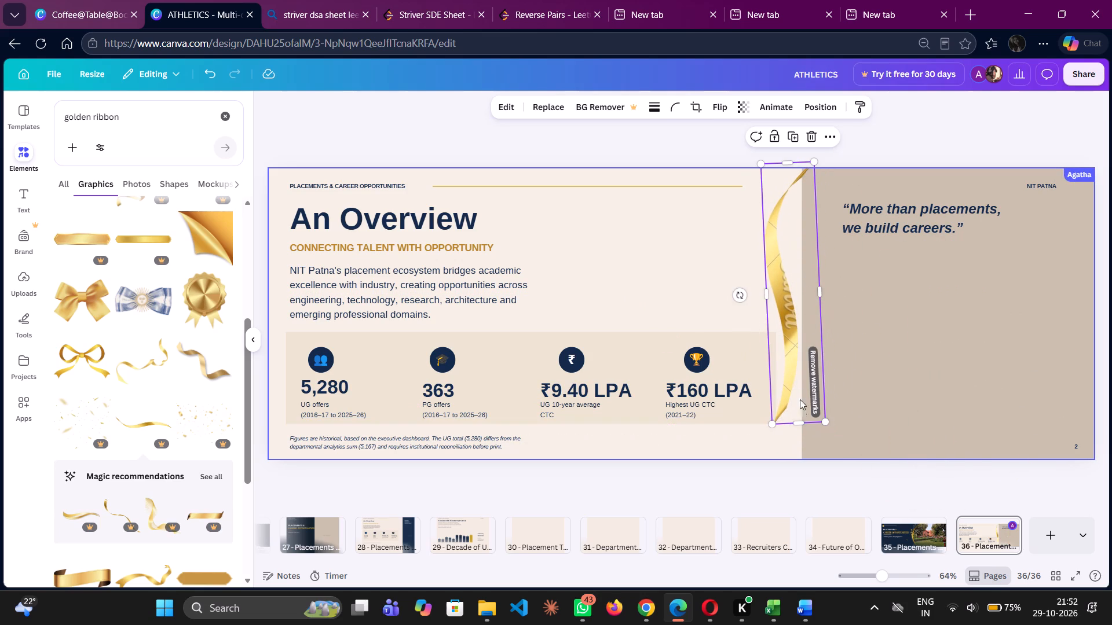
left_click_drag(793, 425, 815, 469)
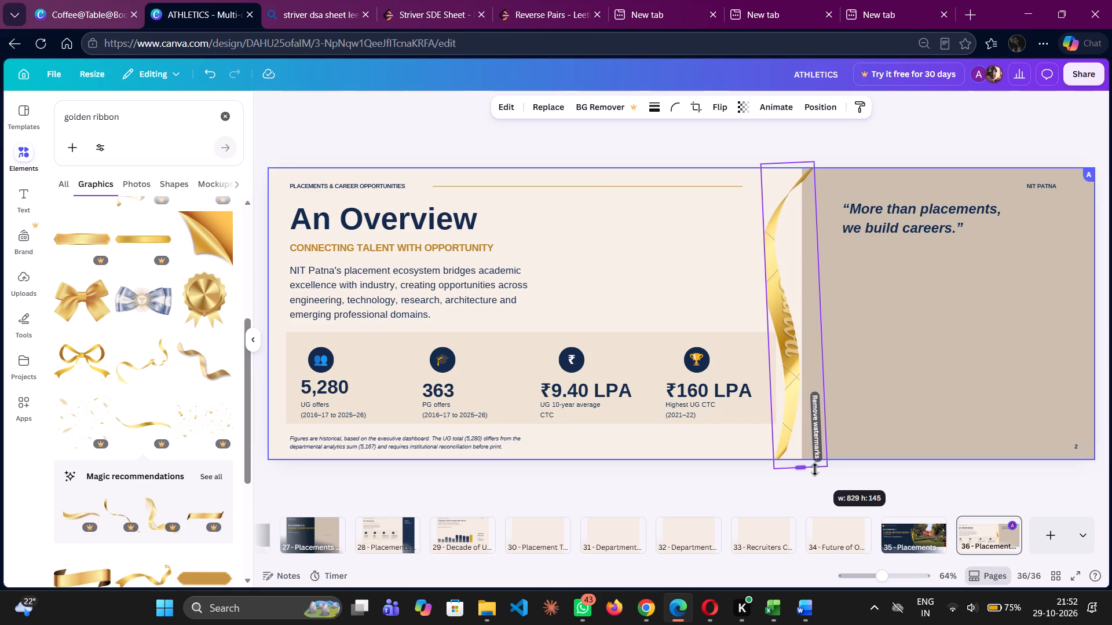
left_click_drag(815, 469, 807, 467)
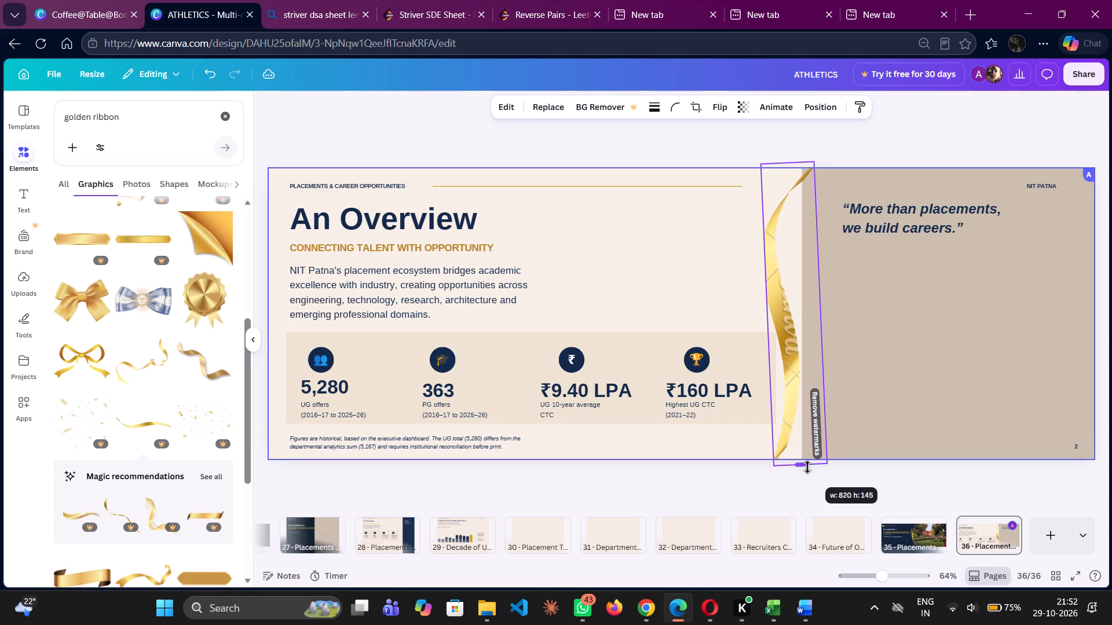
left_click_drag(807, 467, 807, 468)
left_click(782, 410)
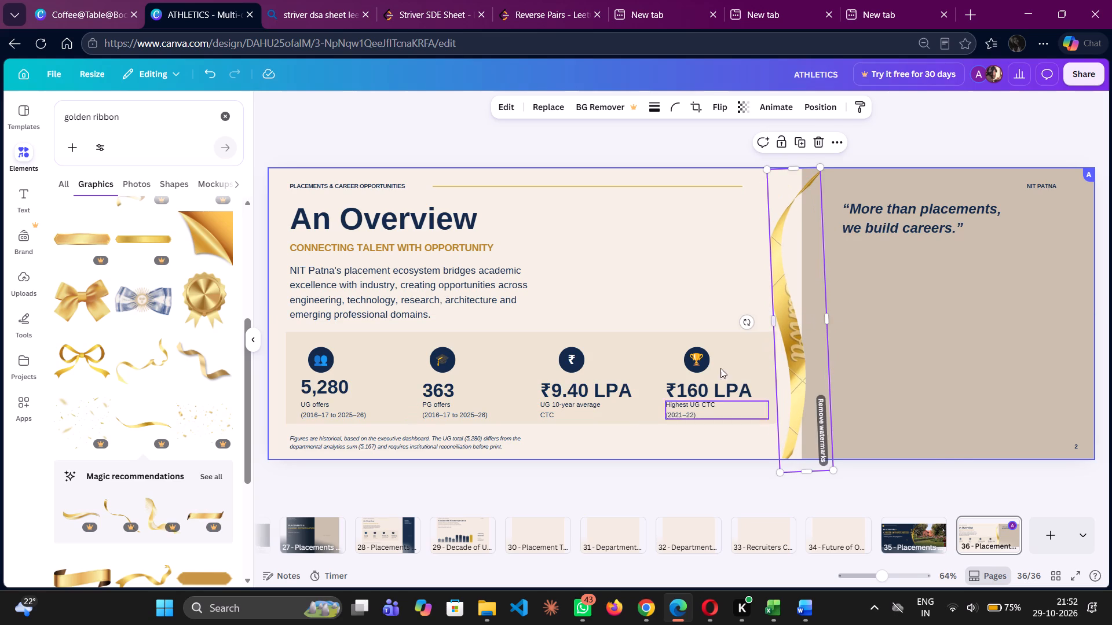
left_click(680, 249)
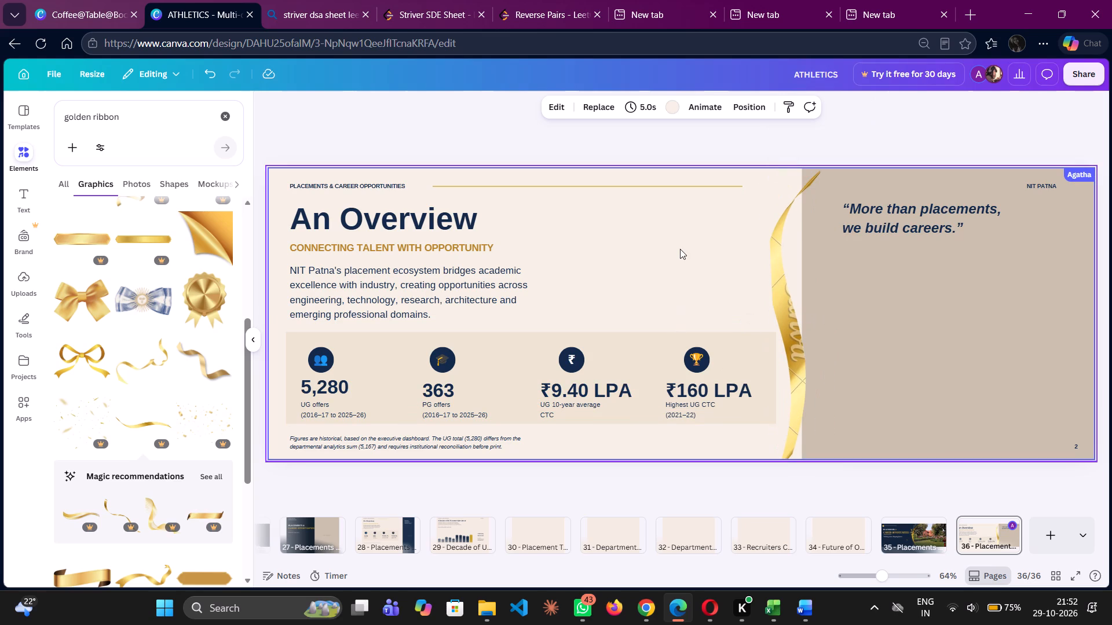
Delete the tan photo-area rectangle behind the "More than placements, we build careers." quote.
left_click(931, 288)
key("Delete")
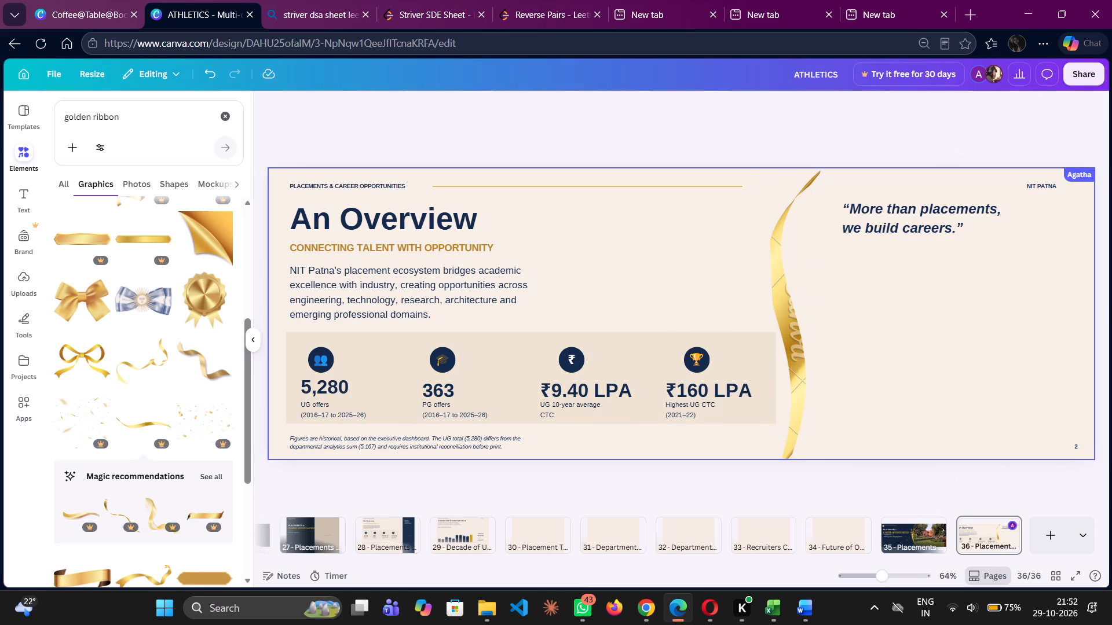
Shift the gold ribbon slightly left and flip it horizontally.
left_click_drag(793, 247, 793, 244)
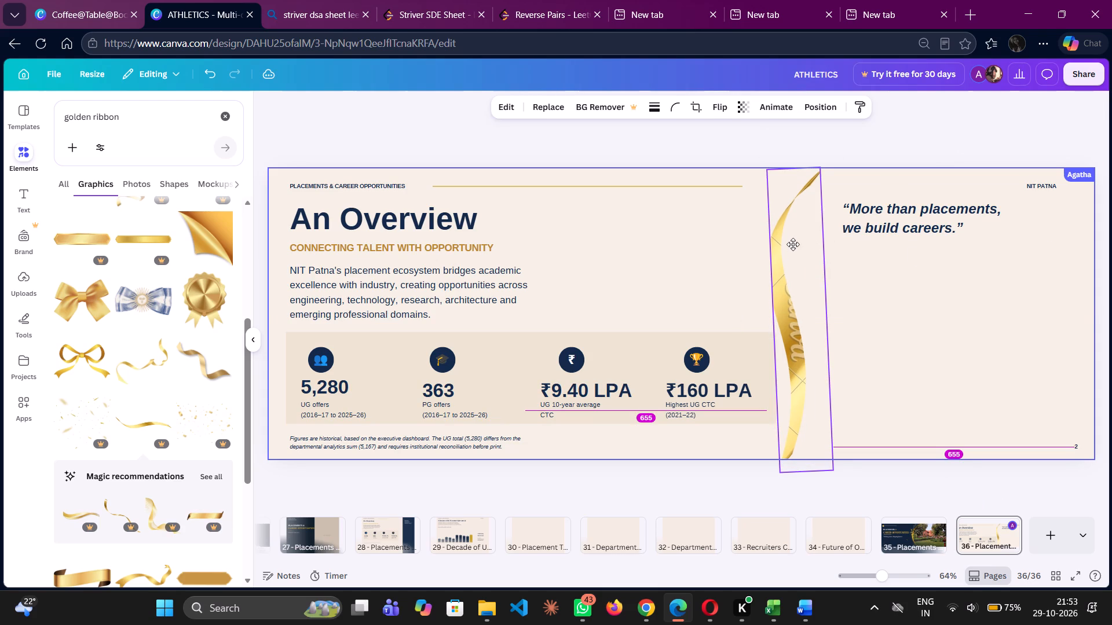
left_click_drag(793, 244, 785, 245)
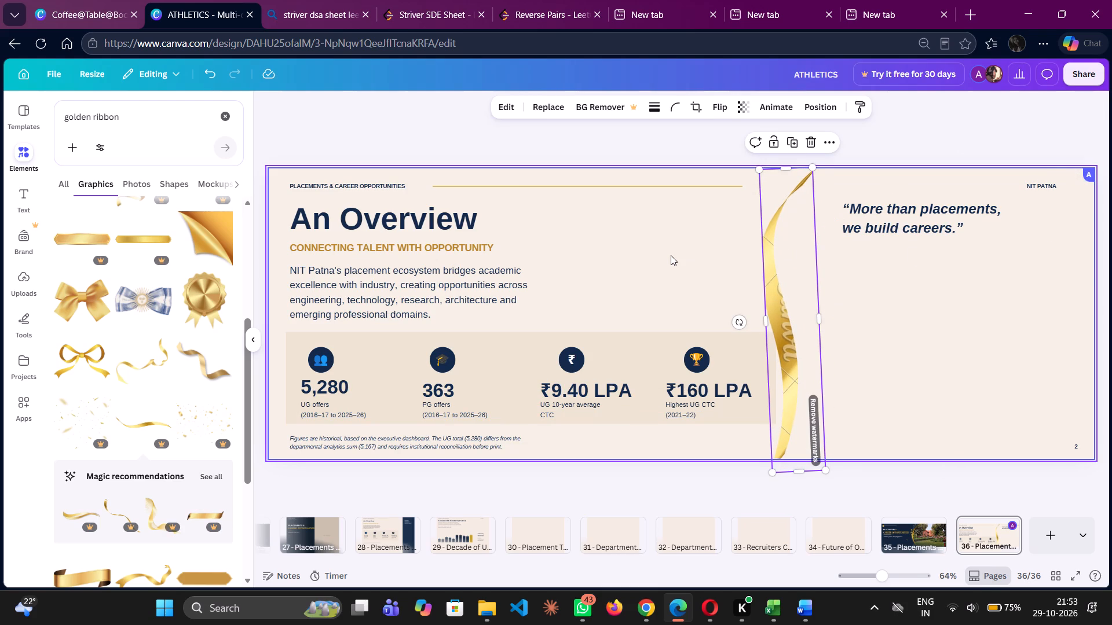
left_click(718, 112)
left_click(712, 127)
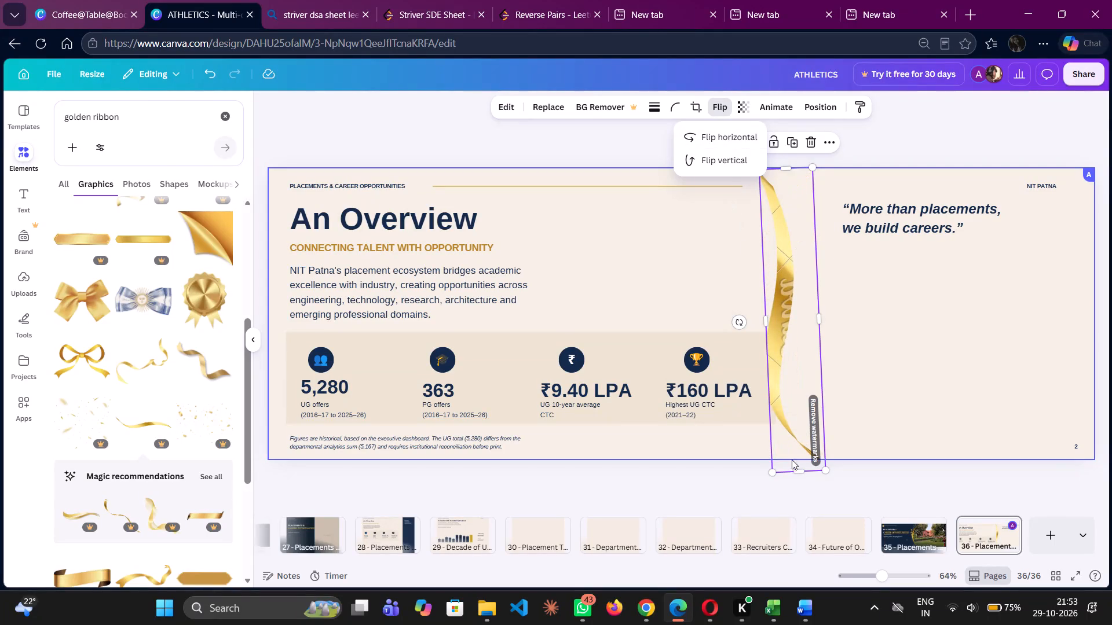
Rotate the gold ribbon to about 94° and shift it just past the outer end of the tan statistics band.
left_click_drag(743, 325, 728, 315)
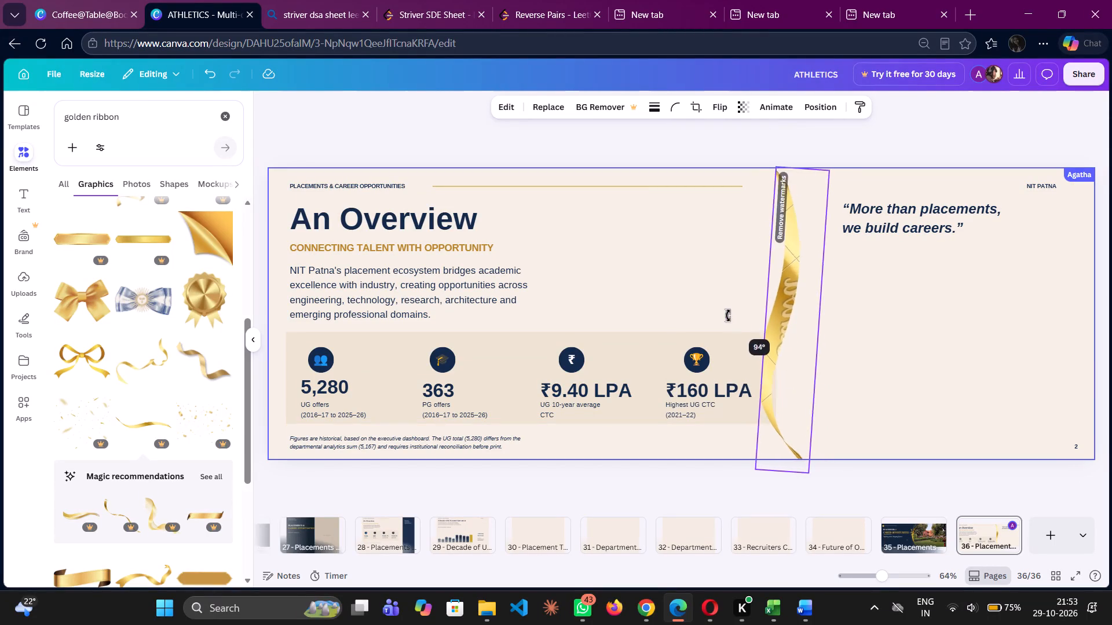
left_click_drag(728, 315, 676, 323)
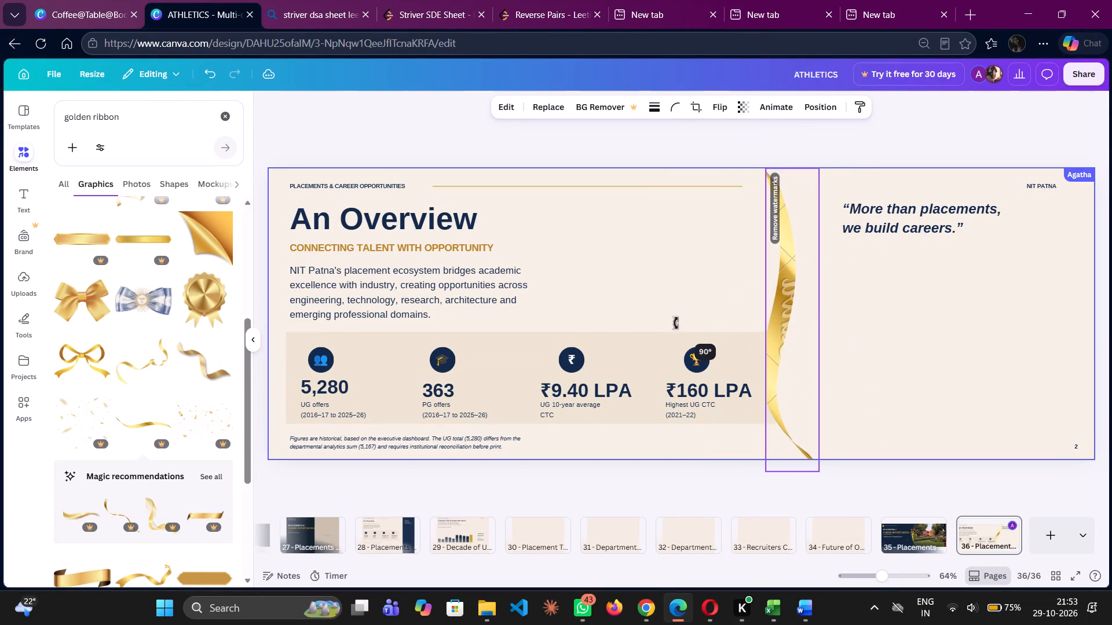
left_click_drag(676, 323, 676, 314)
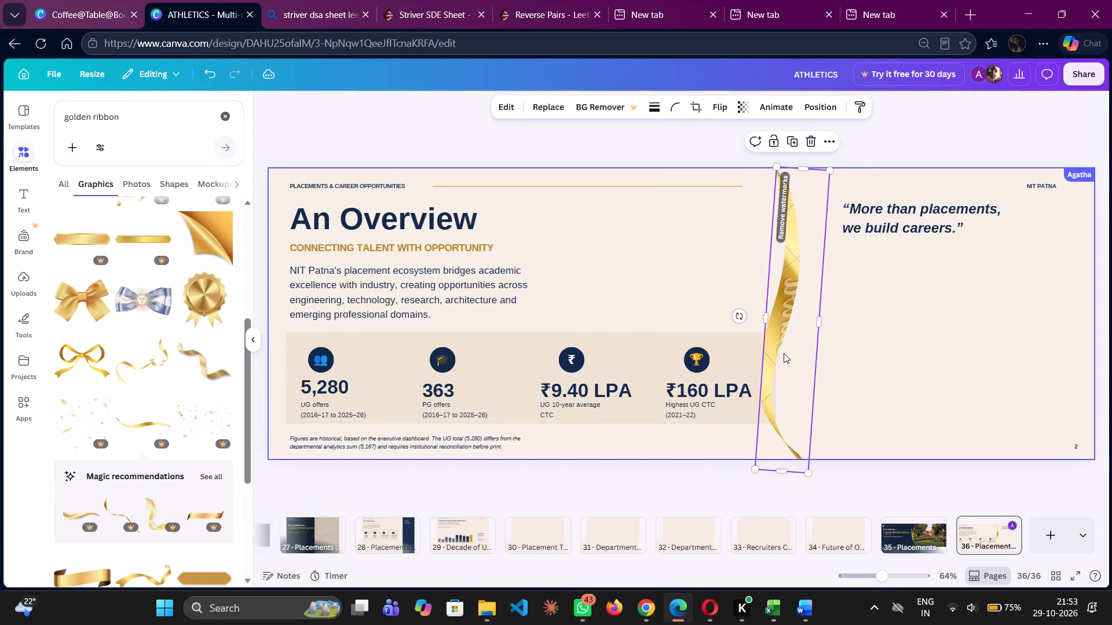
left_click_drag(785, 354, 804, 350)
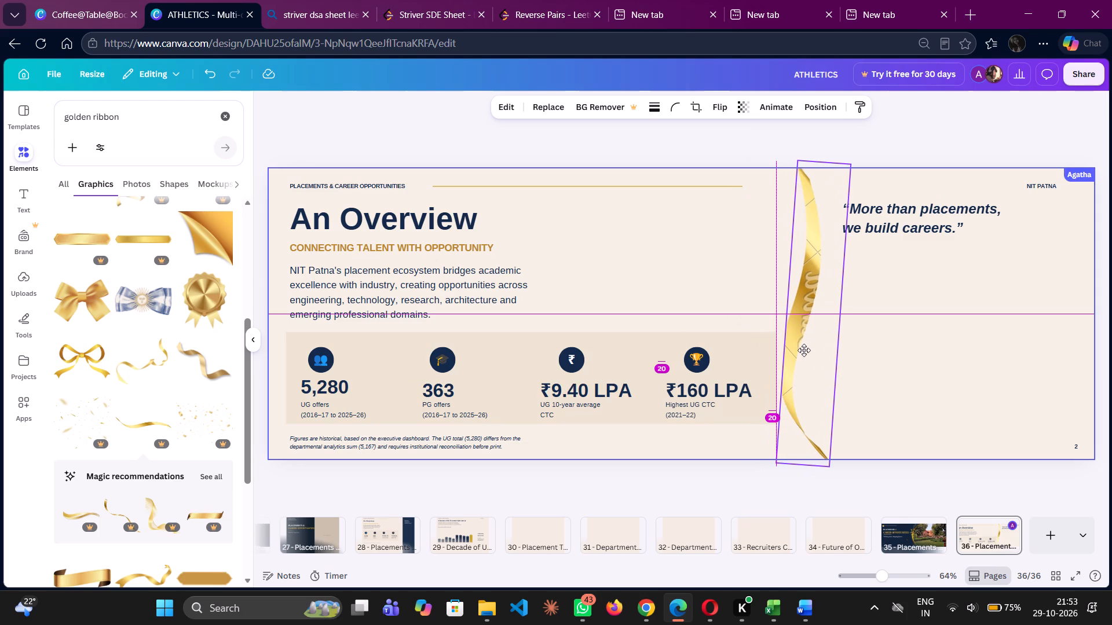
left_click_drag(804, 350, 805, 349)
left_click(703, 303)
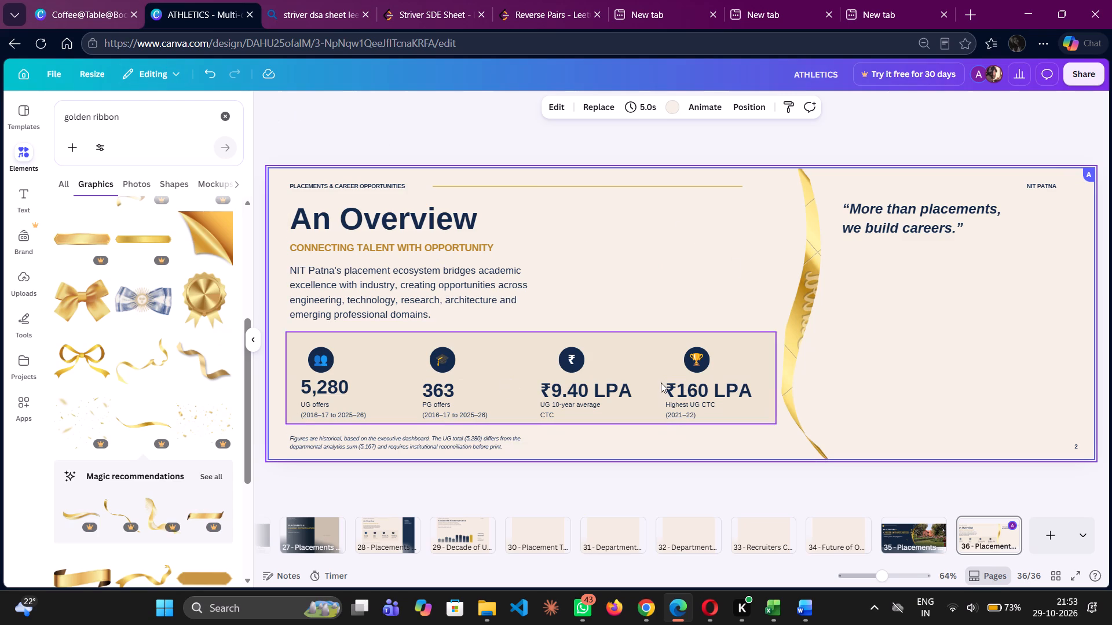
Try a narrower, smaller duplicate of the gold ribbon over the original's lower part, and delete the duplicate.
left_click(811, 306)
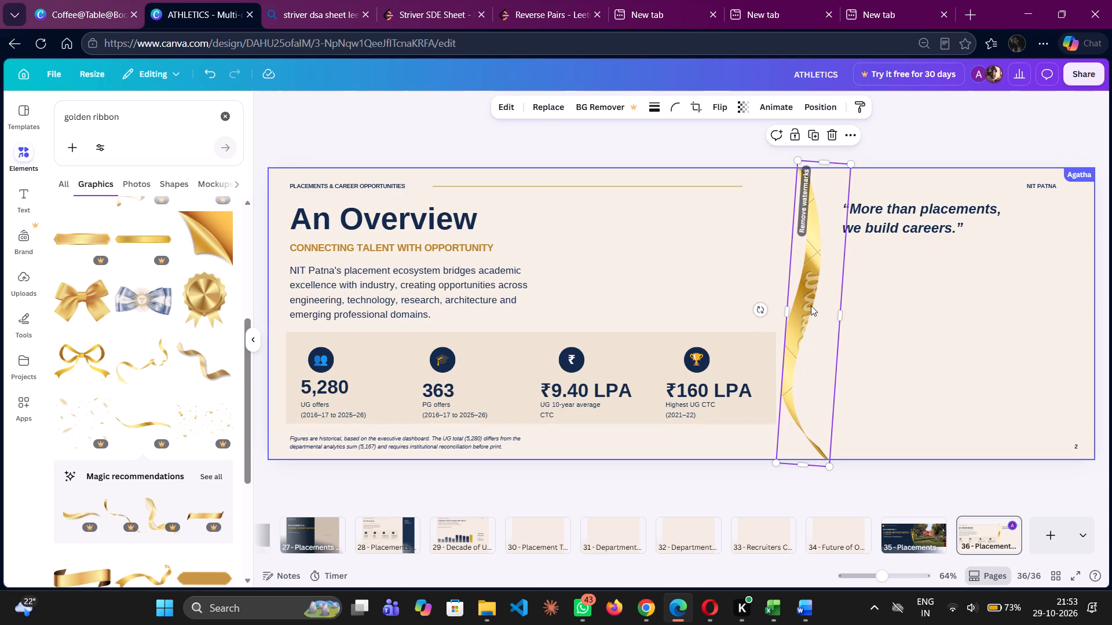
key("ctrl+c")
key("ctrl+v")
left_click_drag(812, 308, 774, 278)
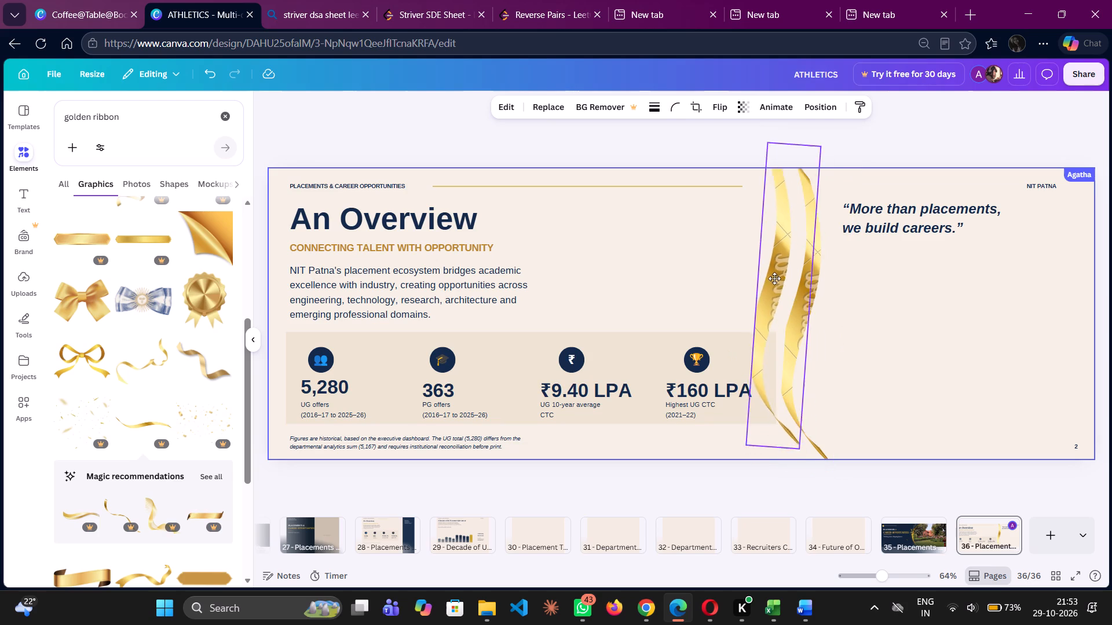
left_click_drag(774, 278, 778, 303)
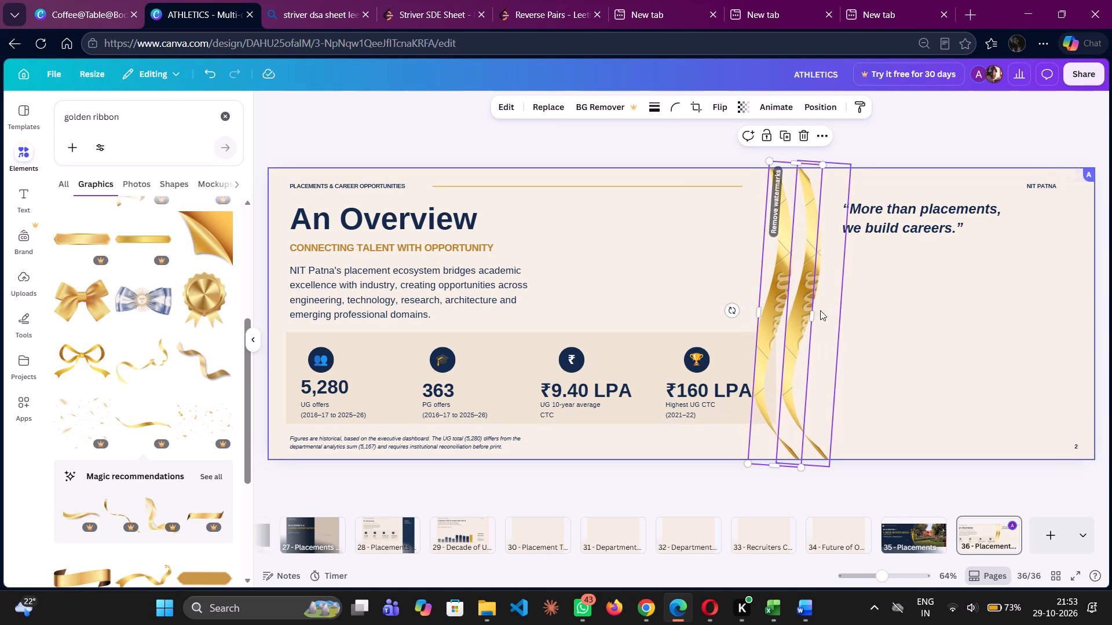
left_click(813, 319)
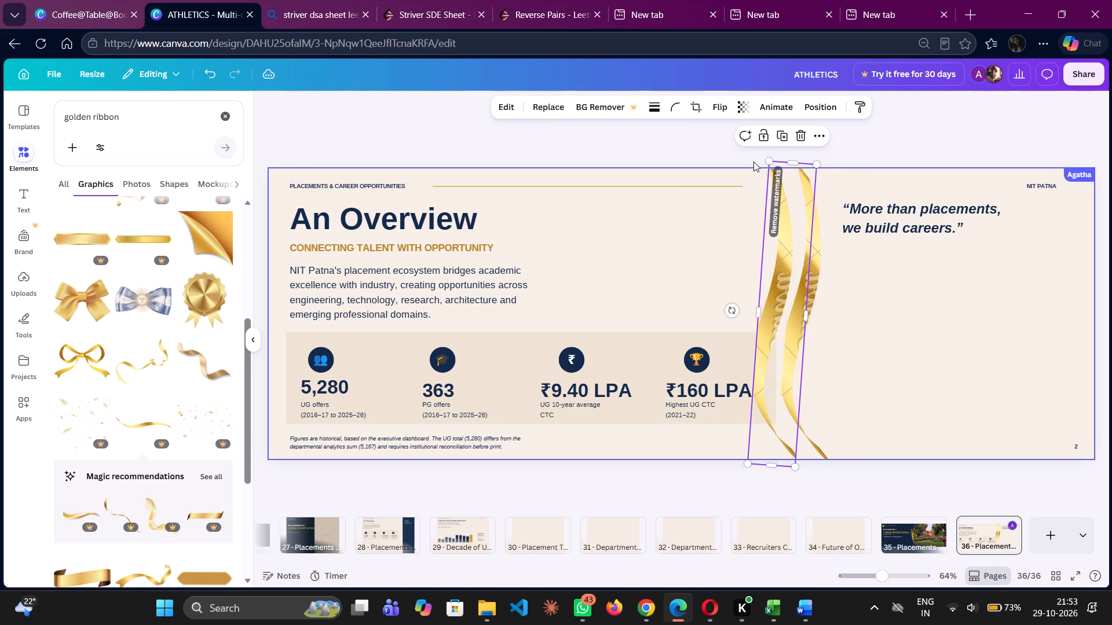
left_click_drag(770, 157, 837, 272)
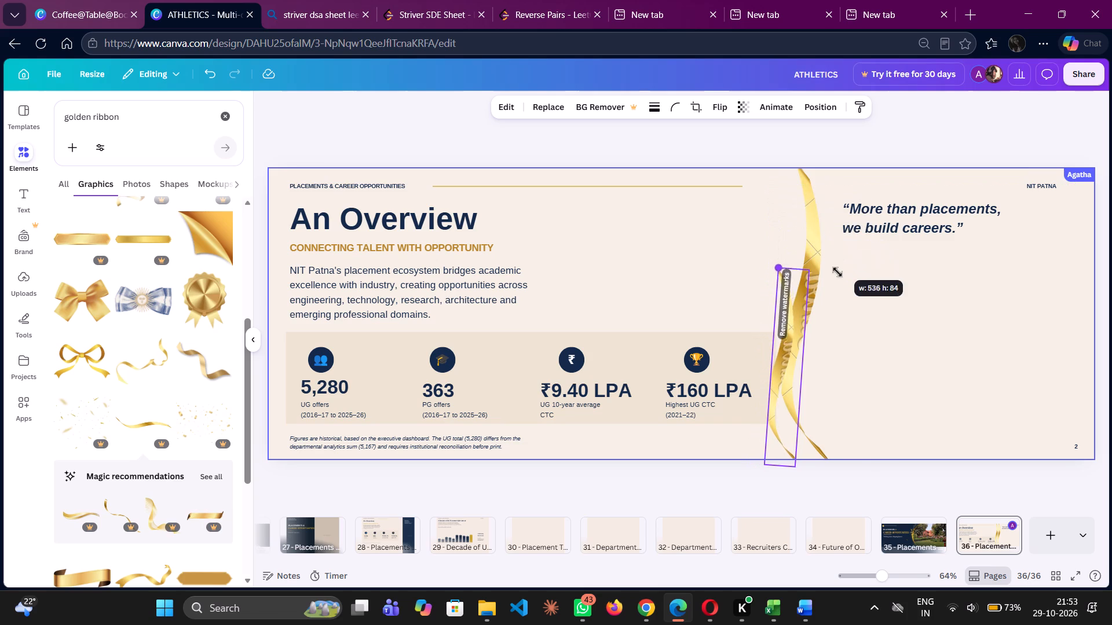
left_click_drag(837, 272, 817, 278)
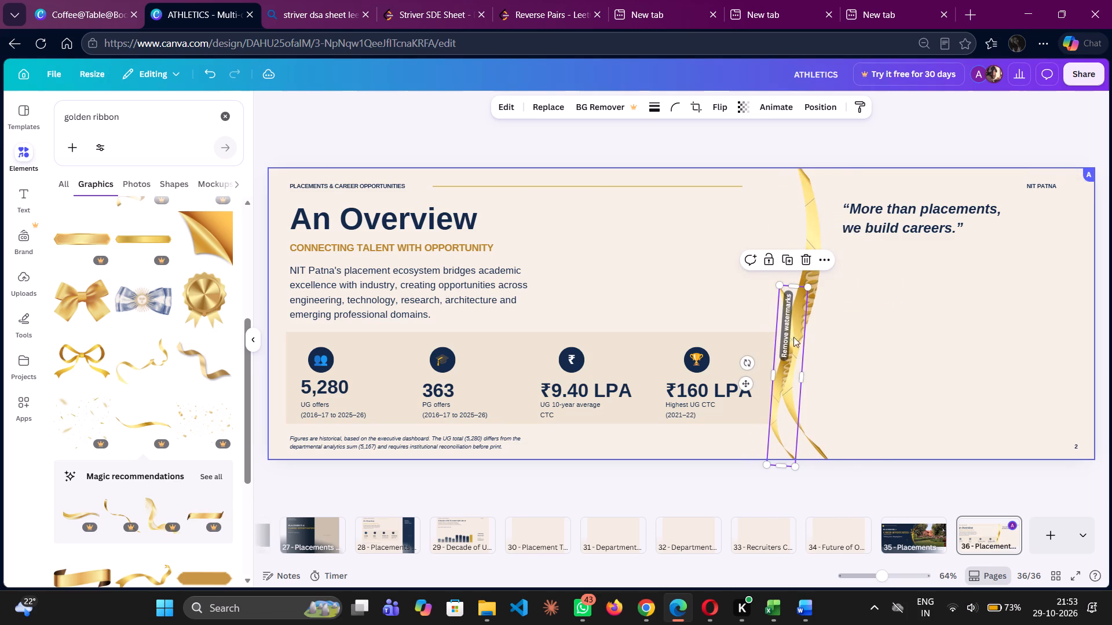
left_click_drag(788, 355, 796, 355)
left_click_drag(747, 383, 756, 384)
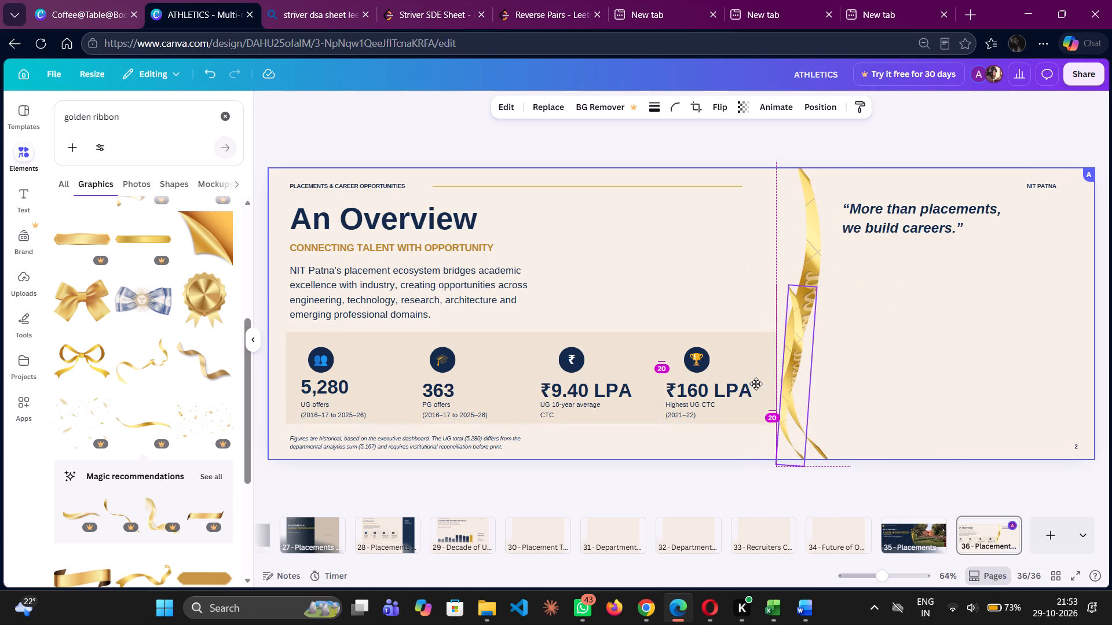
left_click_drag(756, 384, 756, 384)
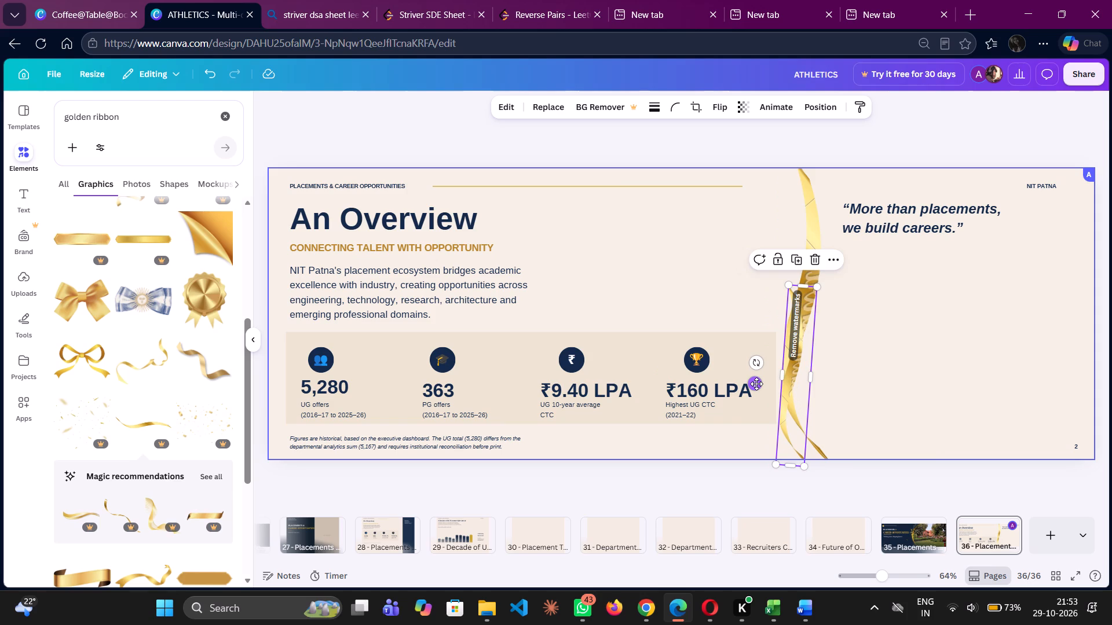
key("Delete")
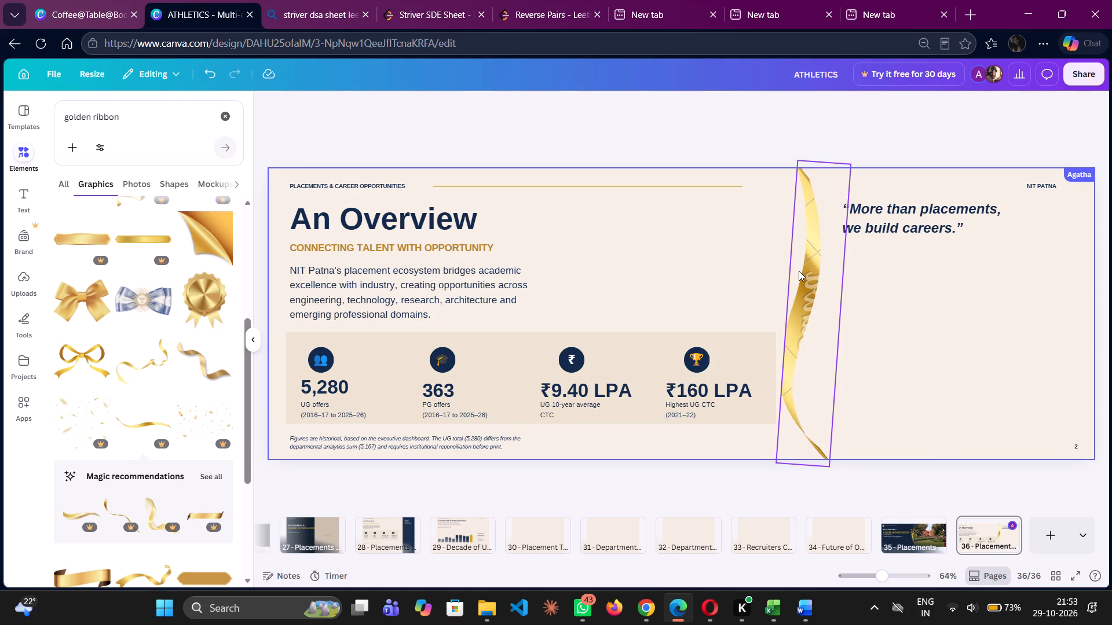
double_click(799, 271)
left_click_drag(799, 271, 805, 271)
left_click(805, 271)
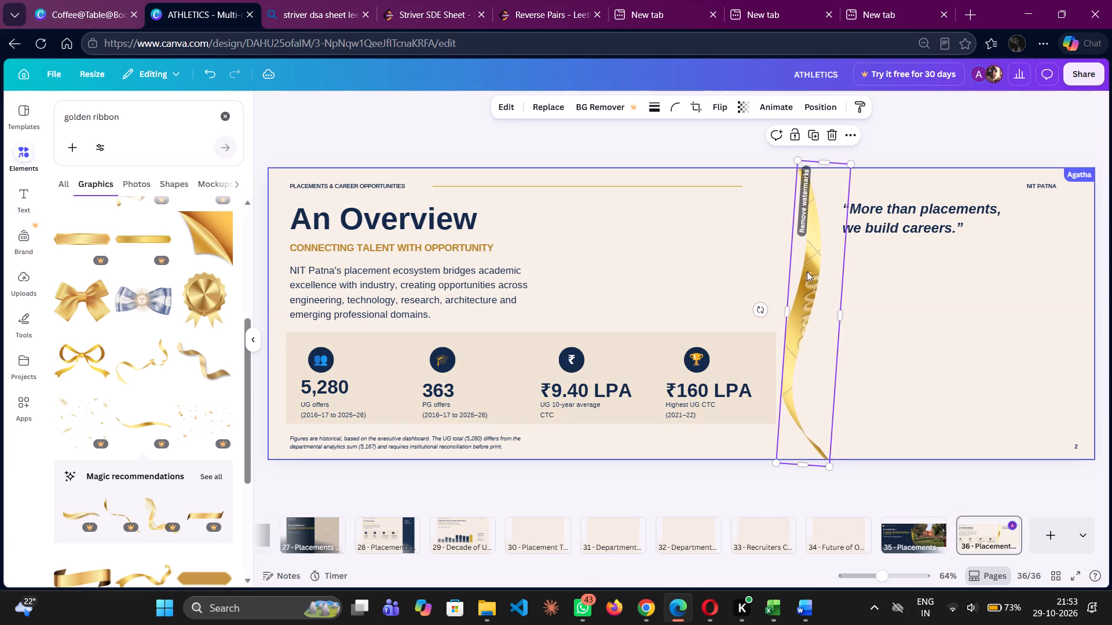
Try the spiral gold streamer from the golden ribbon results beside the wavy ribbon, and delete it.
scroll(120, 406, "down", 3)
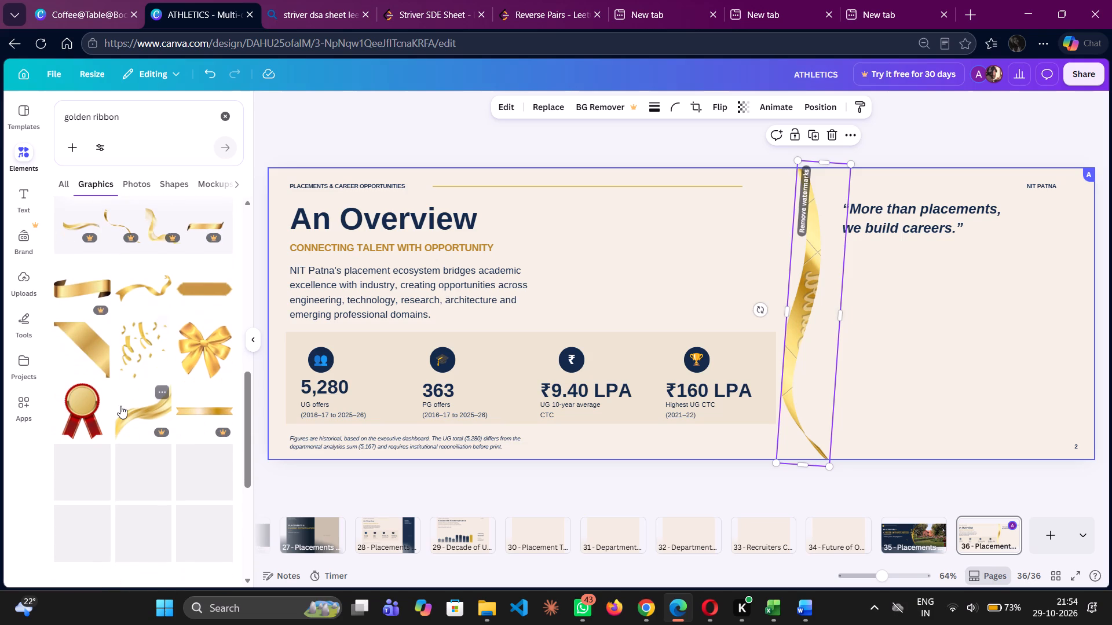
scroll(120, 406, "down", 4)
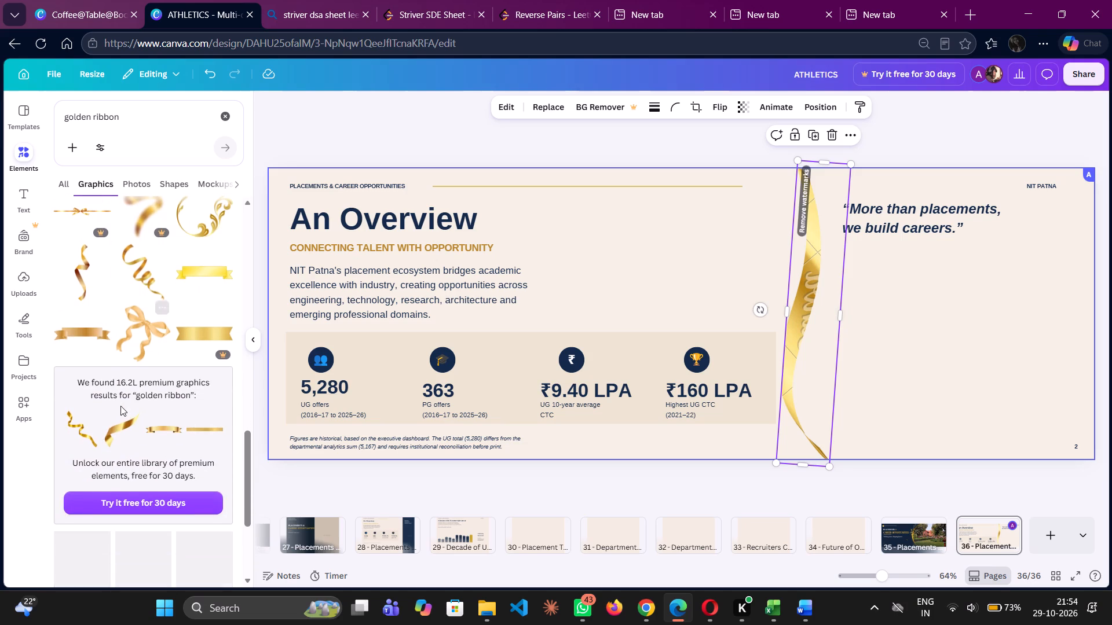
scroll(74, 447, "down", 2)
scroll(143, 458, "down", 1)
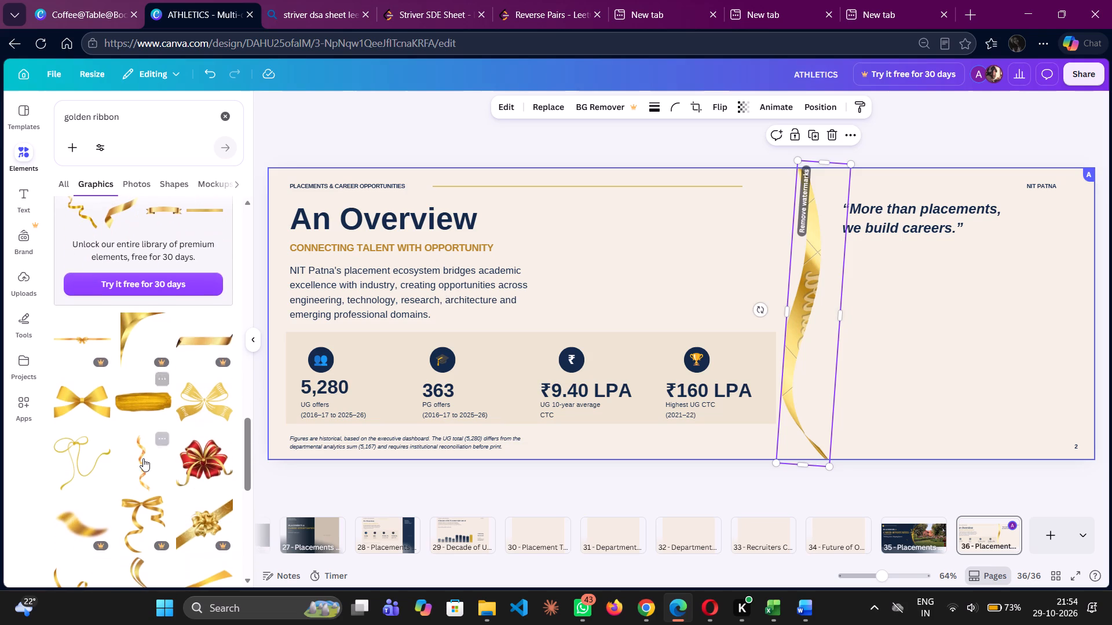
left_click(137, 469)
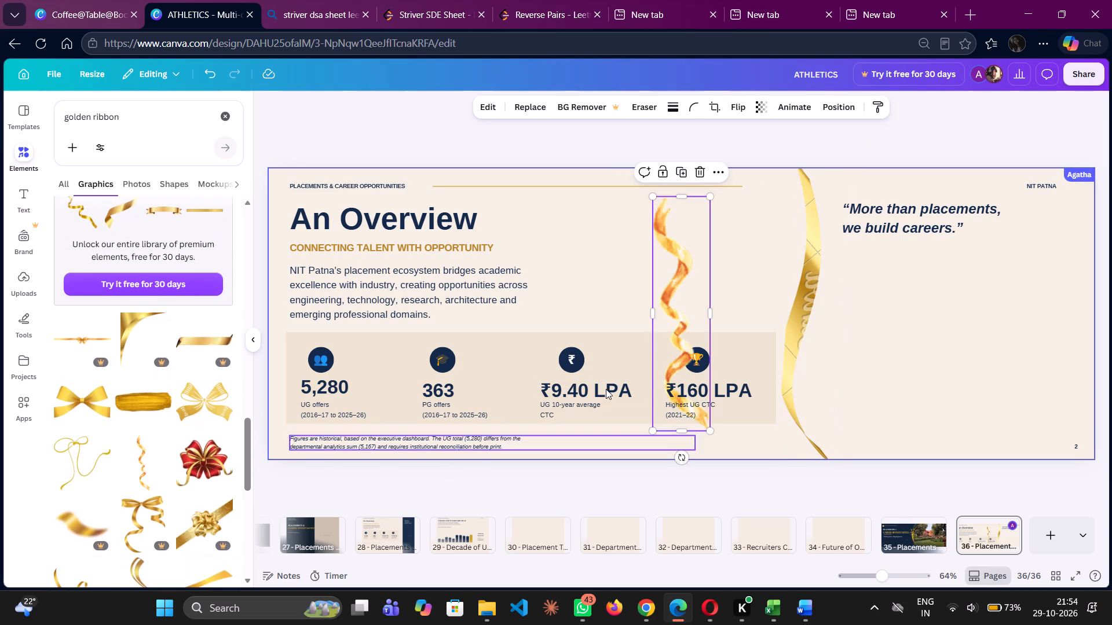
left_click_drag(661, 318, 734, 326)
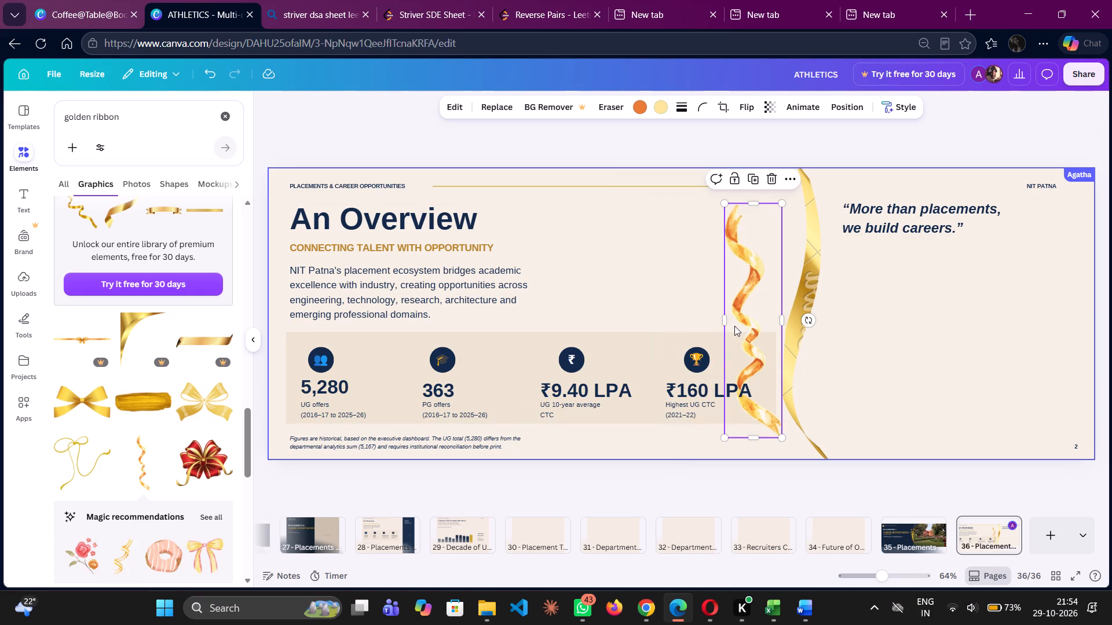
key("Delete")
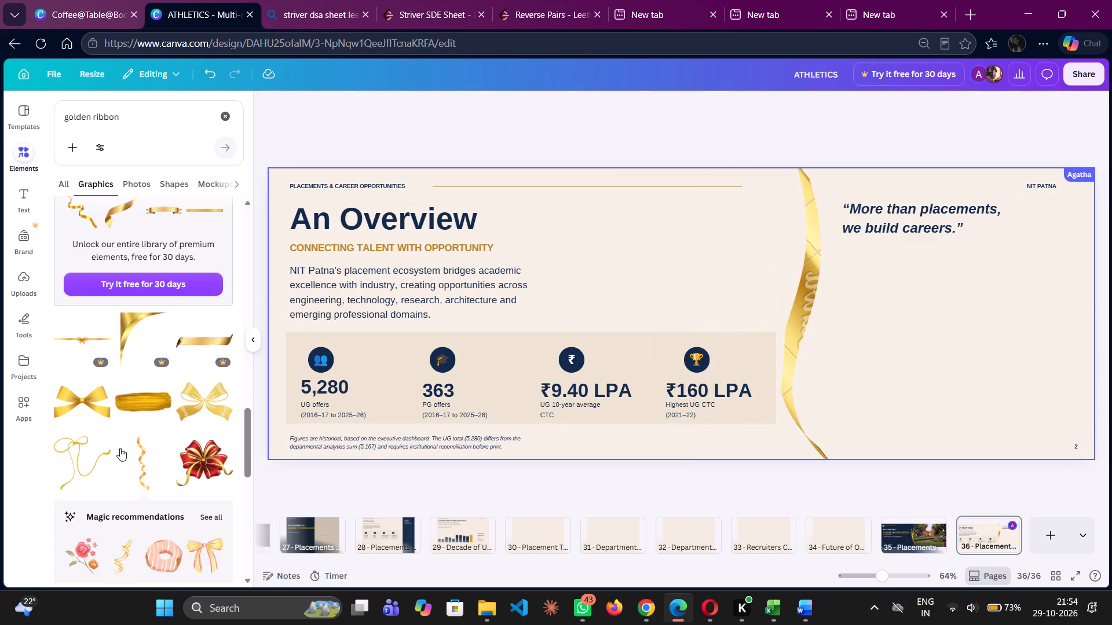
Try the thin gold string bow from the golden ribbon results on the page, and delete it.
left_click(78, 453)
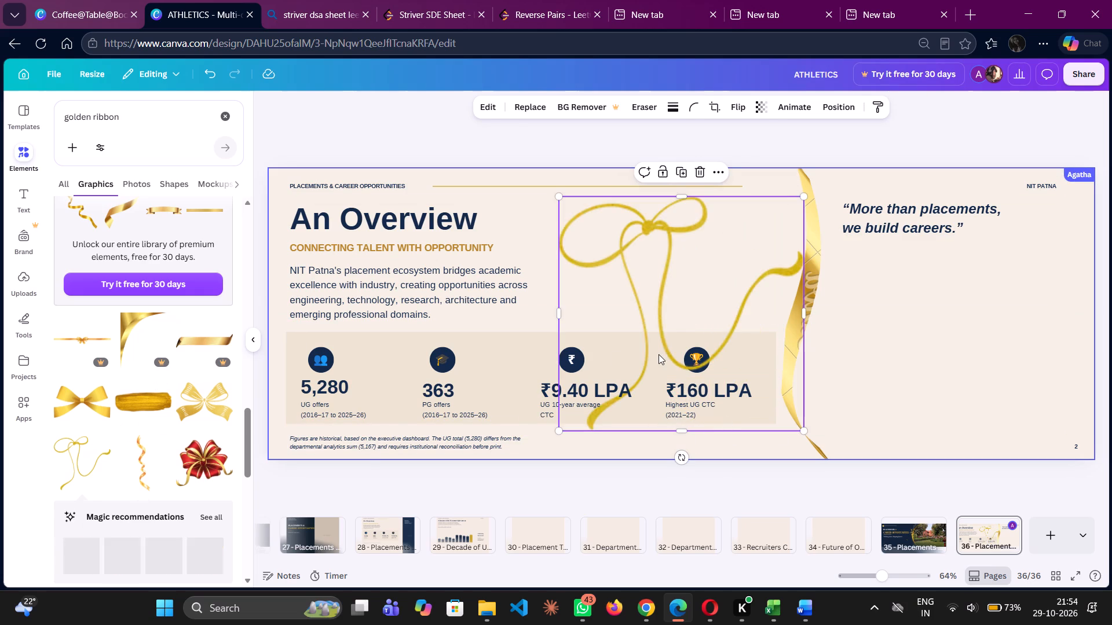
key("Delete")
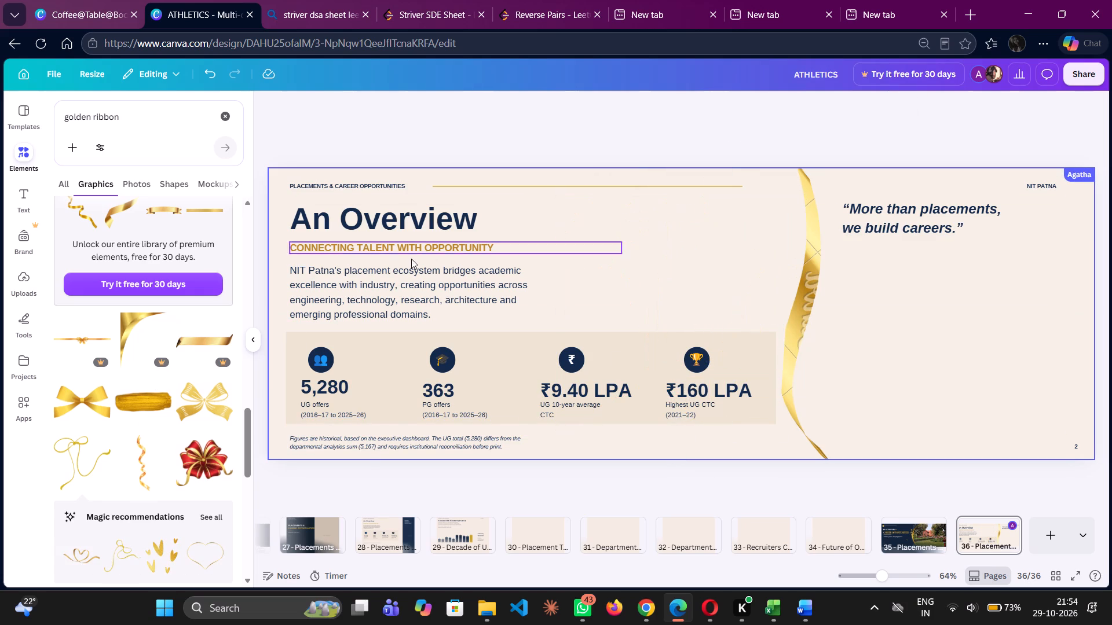
Show all magic recommendations for the string bow and insert the thin looping gold line graphic.
scroll(138, 459, "down", 1)
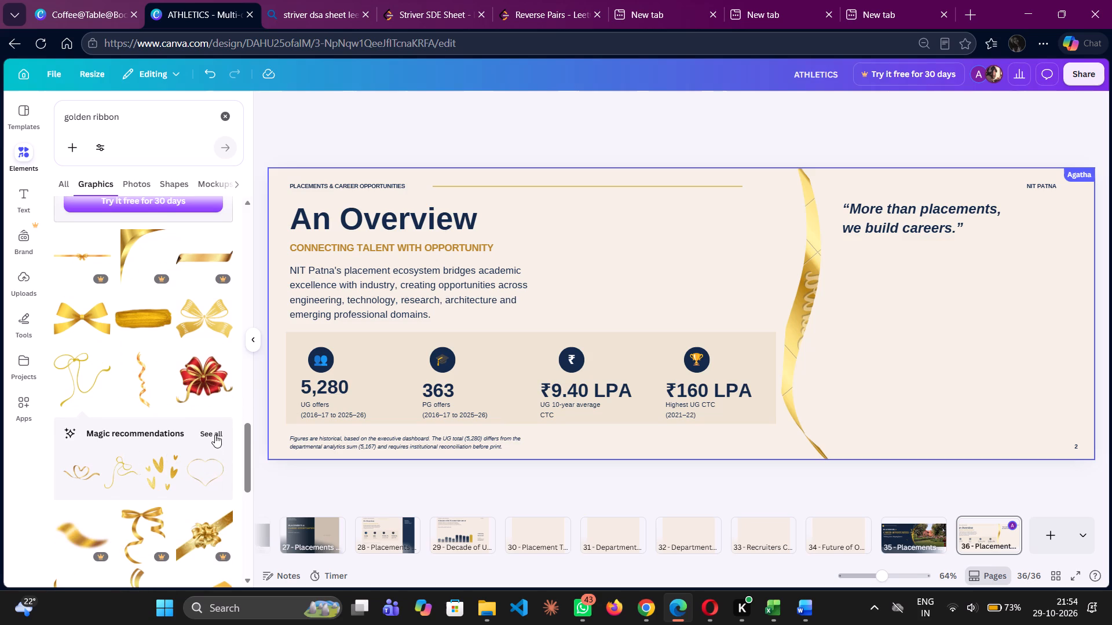
left_click(215, 434)
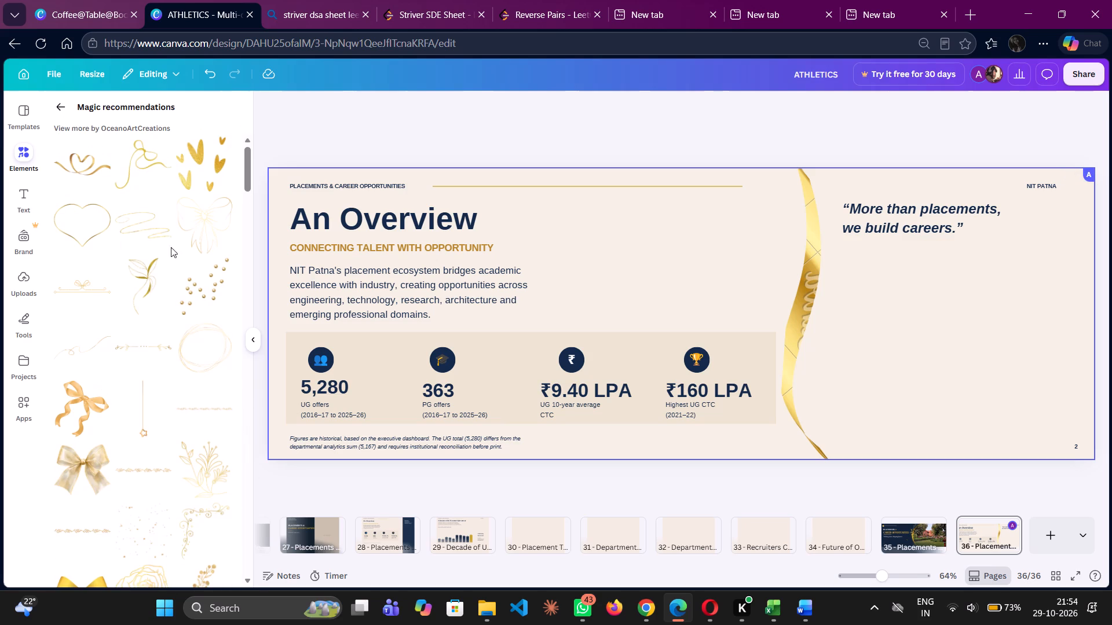
left_click(78, 351)
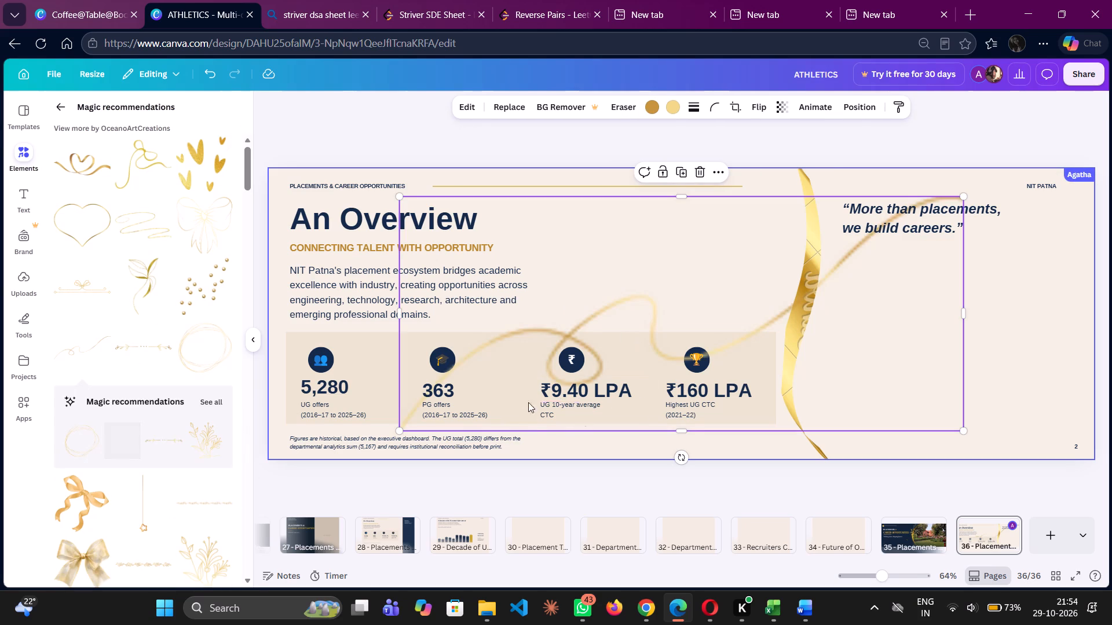
Scale the looping gold line down to about a third of its inserted size and rotate it nearly upright.
left_click_drag(681, 455, 762, 359)
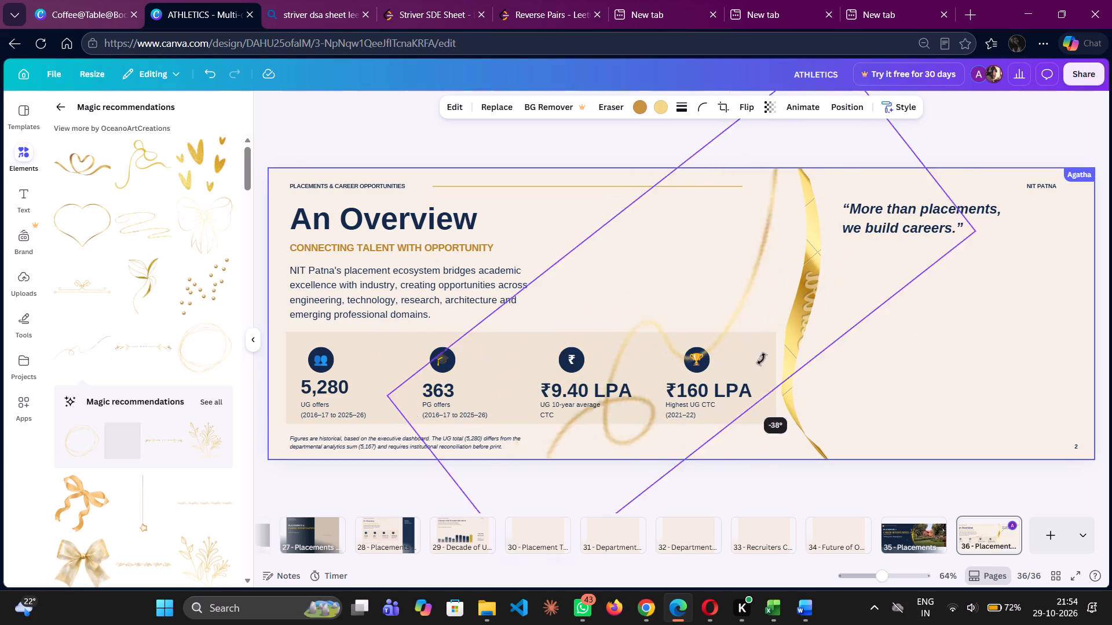
left_click_drag(762, 359, 681, 407)
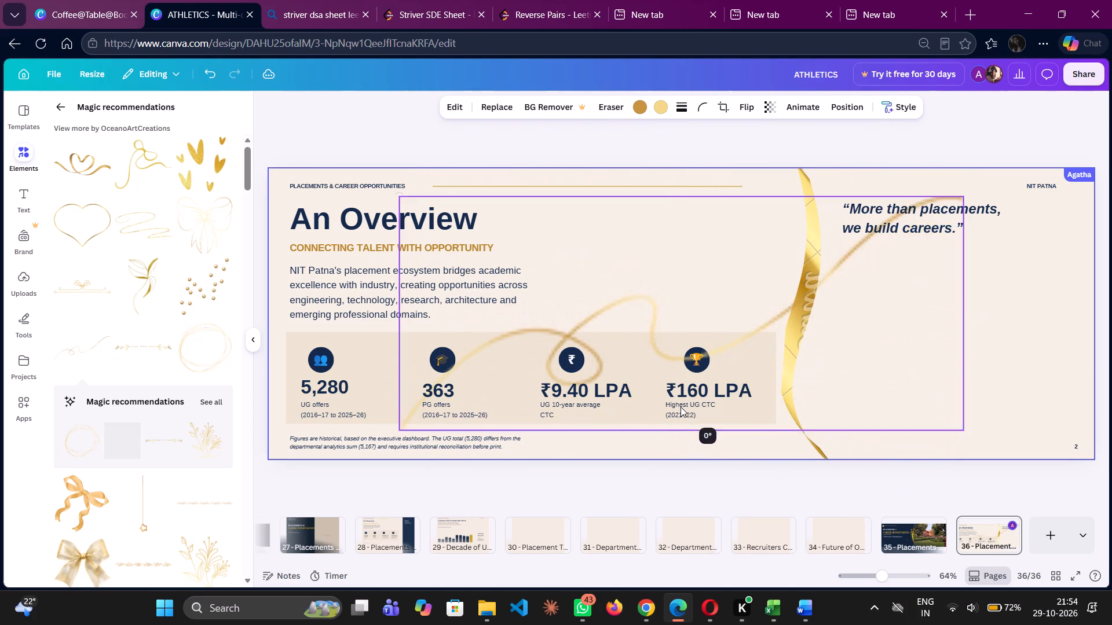
left_click_drag(964, 197, 862, 266)
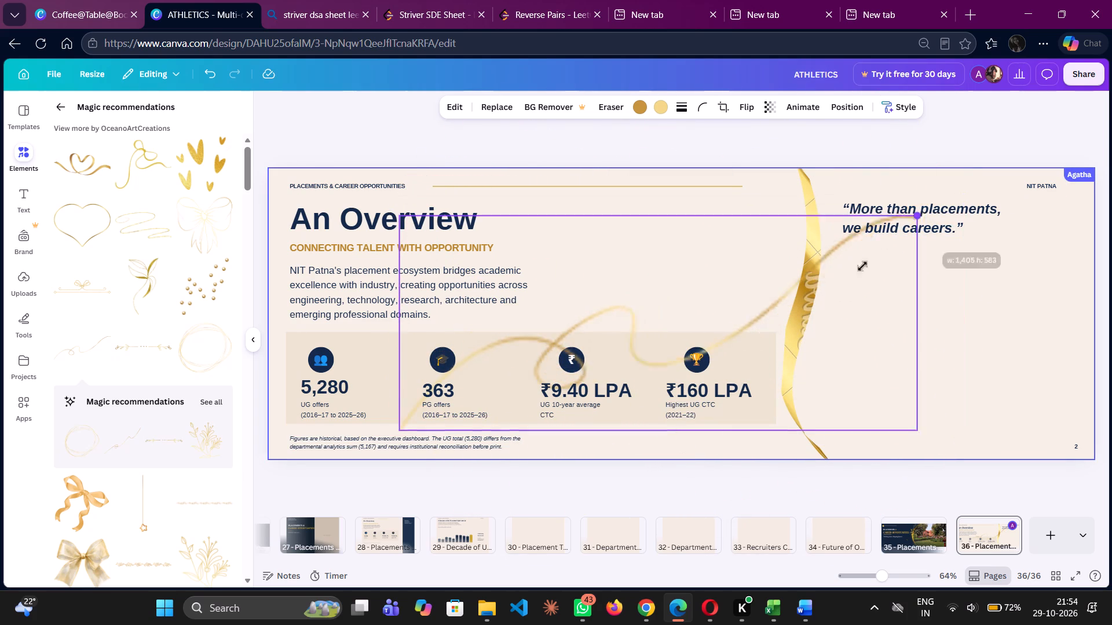
left_click_drag(862, 266, 735, 306)
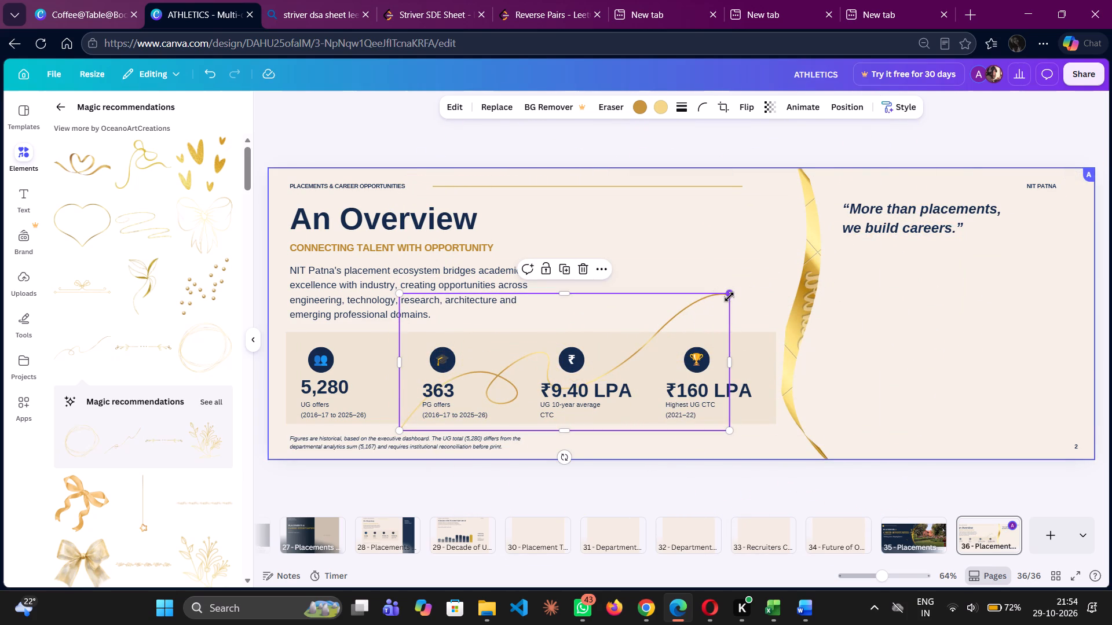
left_click_drag(729, 297, 592, 336)
left_click_drag(498, 458, 565, 392)
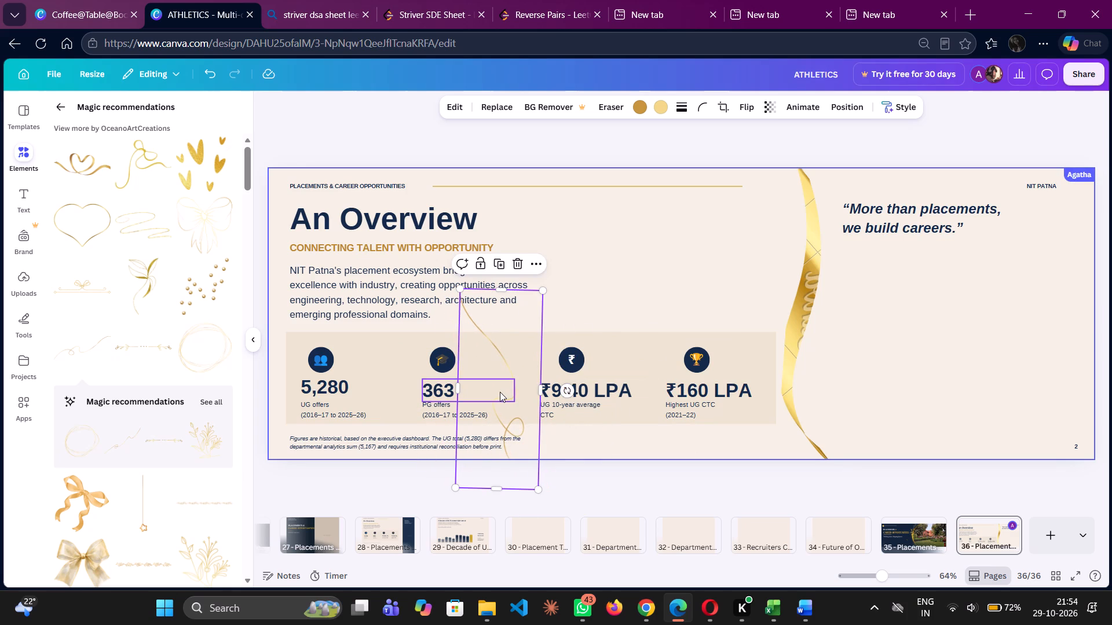
Move the looping gold line over the upper part of the gold ribbon, with its upper end at the page's top edge.
left_click(500, 392)
left_click(498, 345)
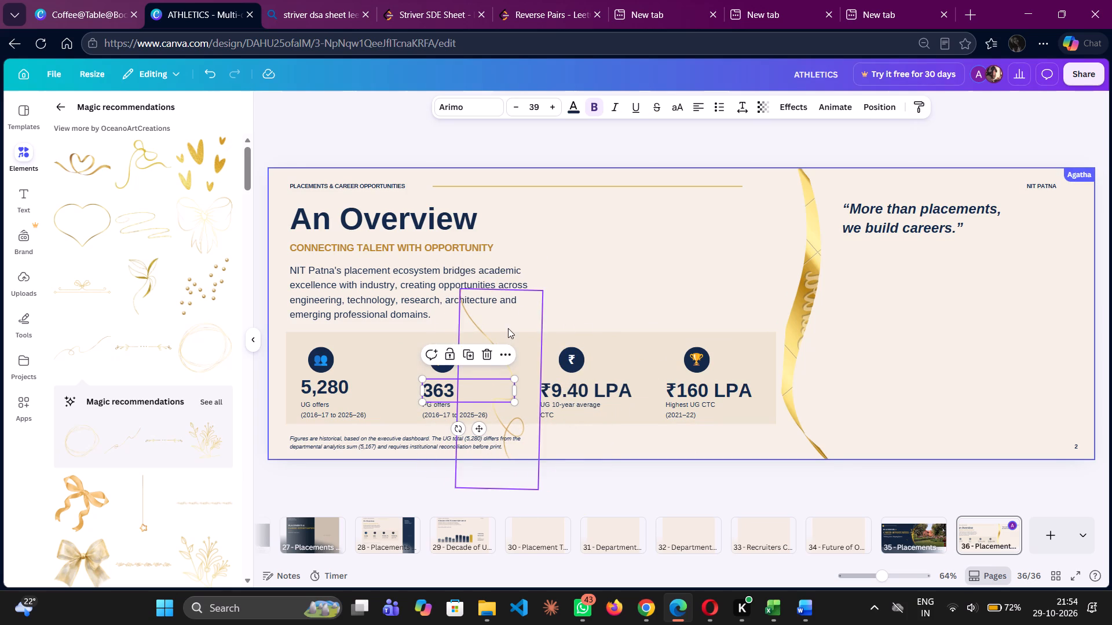
left_click_drag(508, 328, 776, 197)
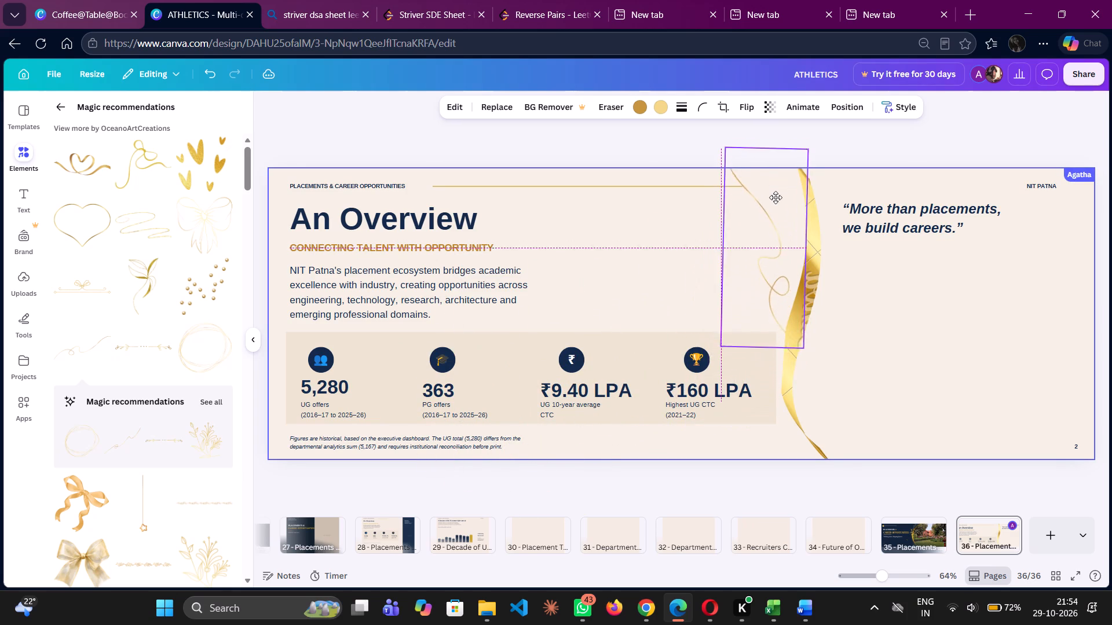
left_click_drag(776, 197, 799, 207)
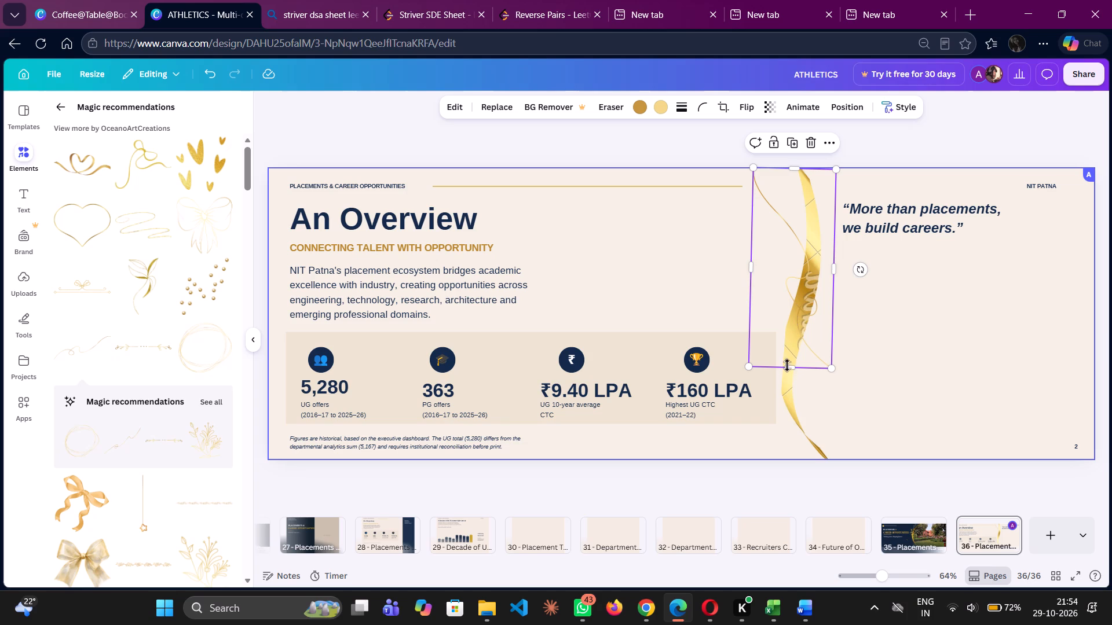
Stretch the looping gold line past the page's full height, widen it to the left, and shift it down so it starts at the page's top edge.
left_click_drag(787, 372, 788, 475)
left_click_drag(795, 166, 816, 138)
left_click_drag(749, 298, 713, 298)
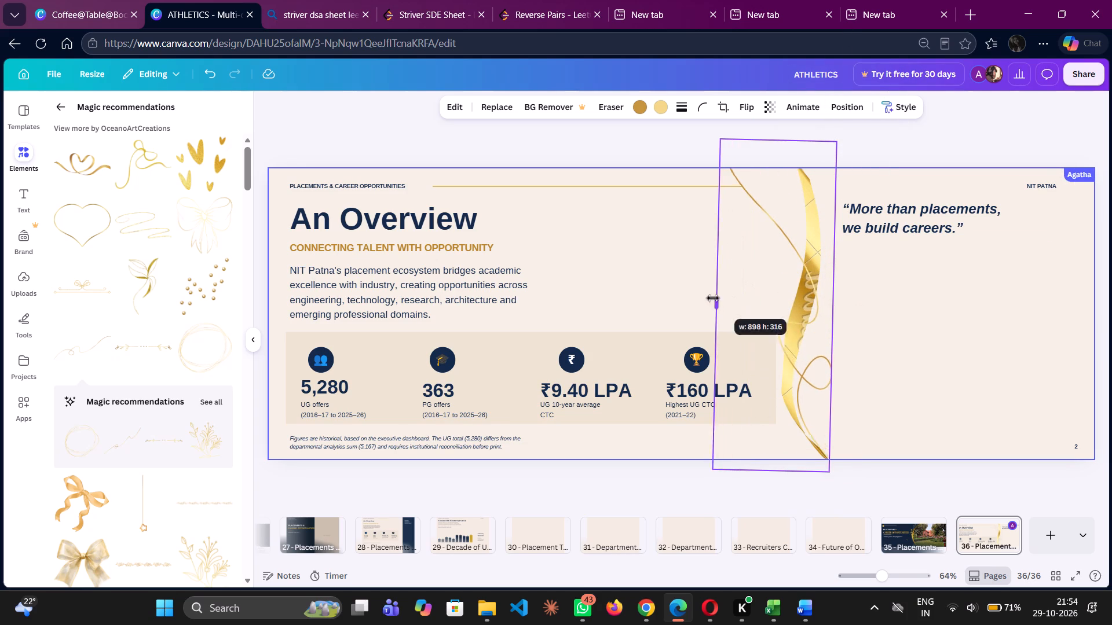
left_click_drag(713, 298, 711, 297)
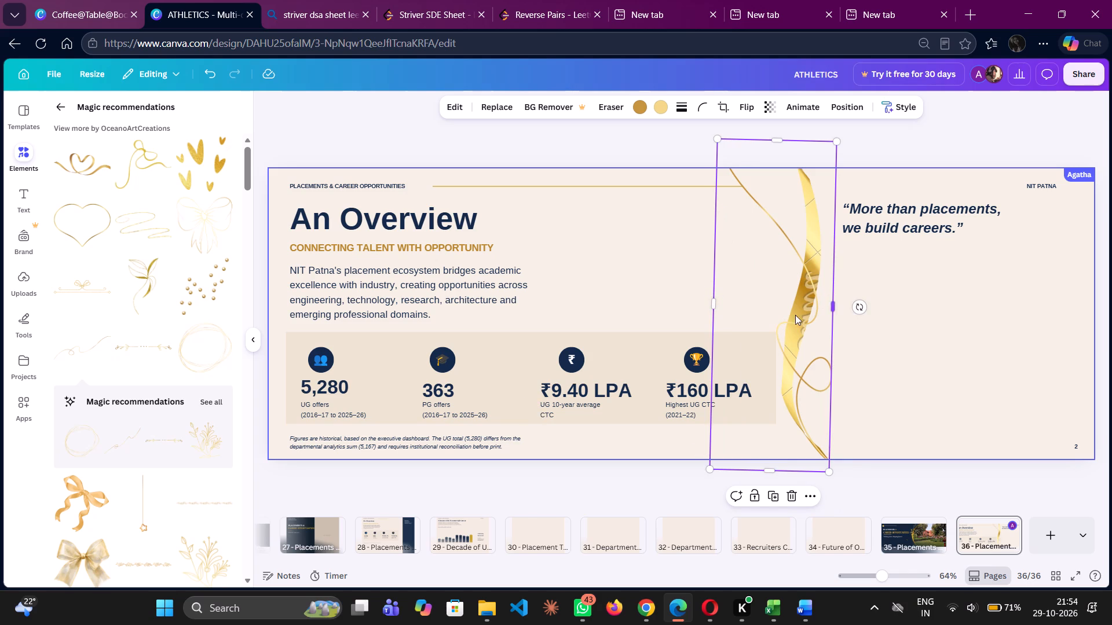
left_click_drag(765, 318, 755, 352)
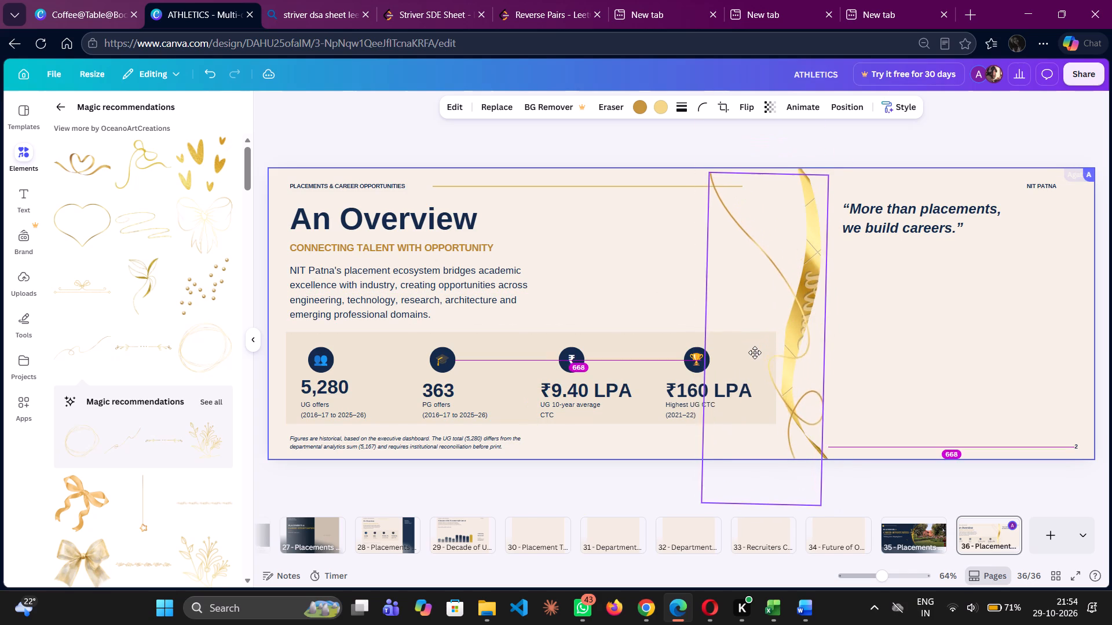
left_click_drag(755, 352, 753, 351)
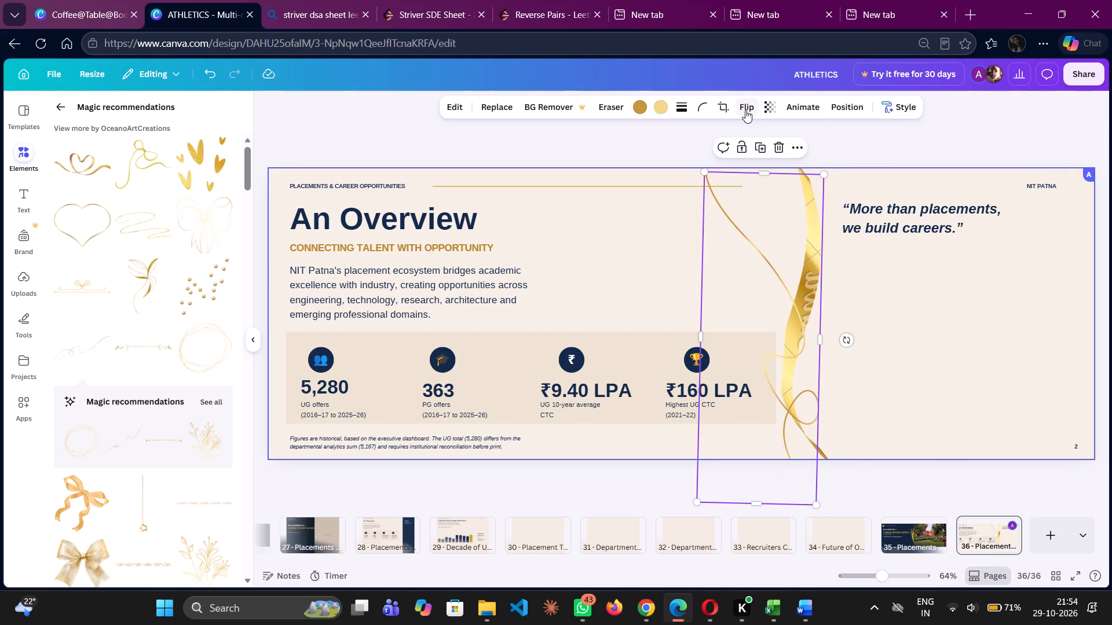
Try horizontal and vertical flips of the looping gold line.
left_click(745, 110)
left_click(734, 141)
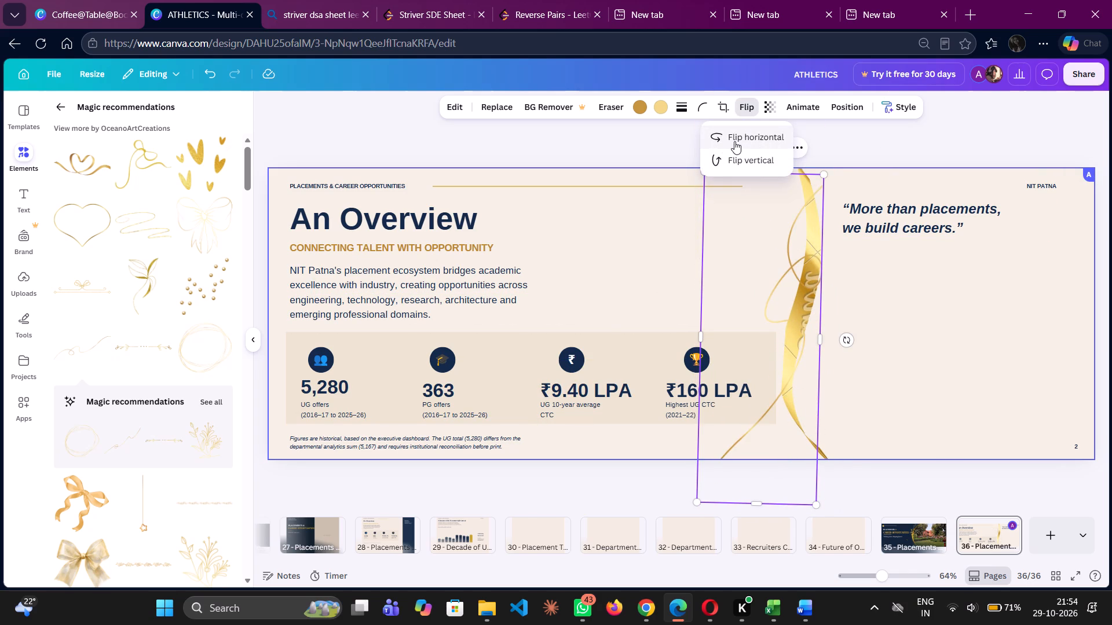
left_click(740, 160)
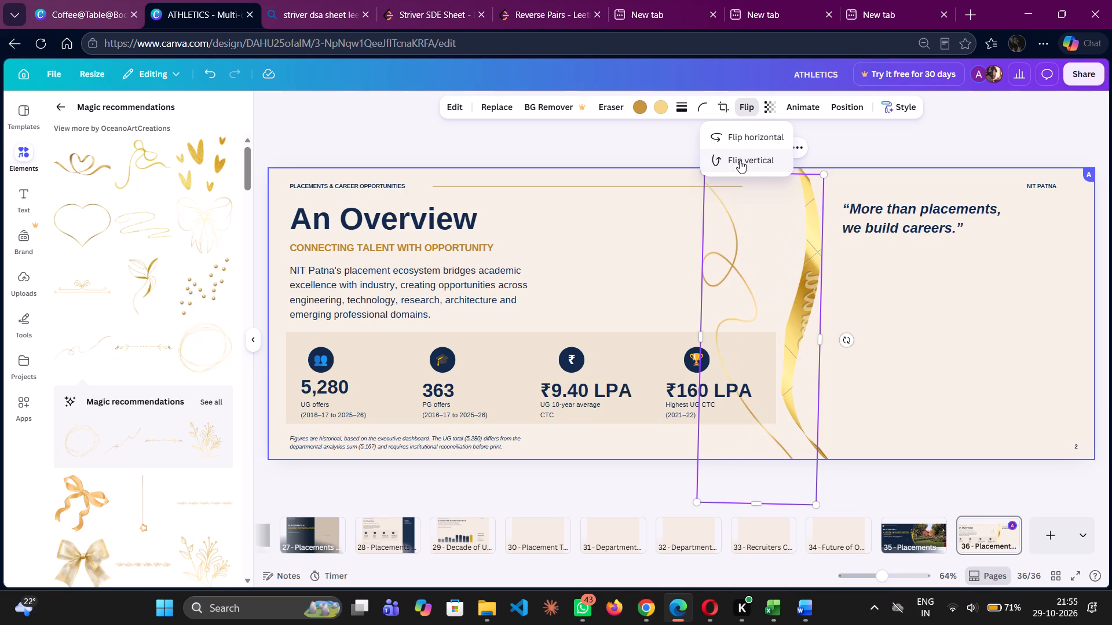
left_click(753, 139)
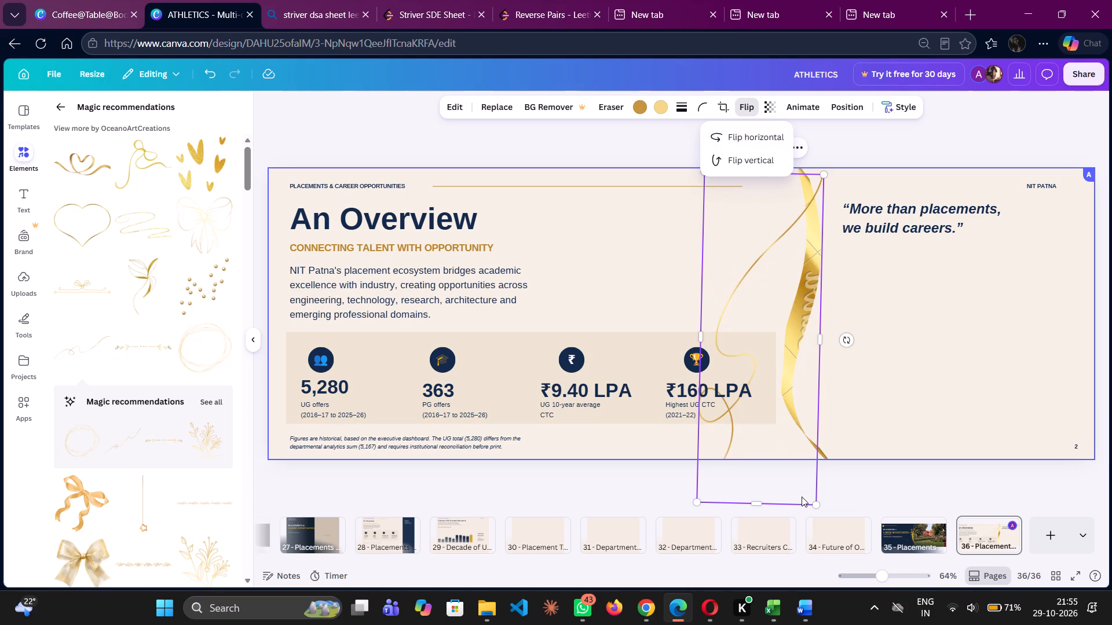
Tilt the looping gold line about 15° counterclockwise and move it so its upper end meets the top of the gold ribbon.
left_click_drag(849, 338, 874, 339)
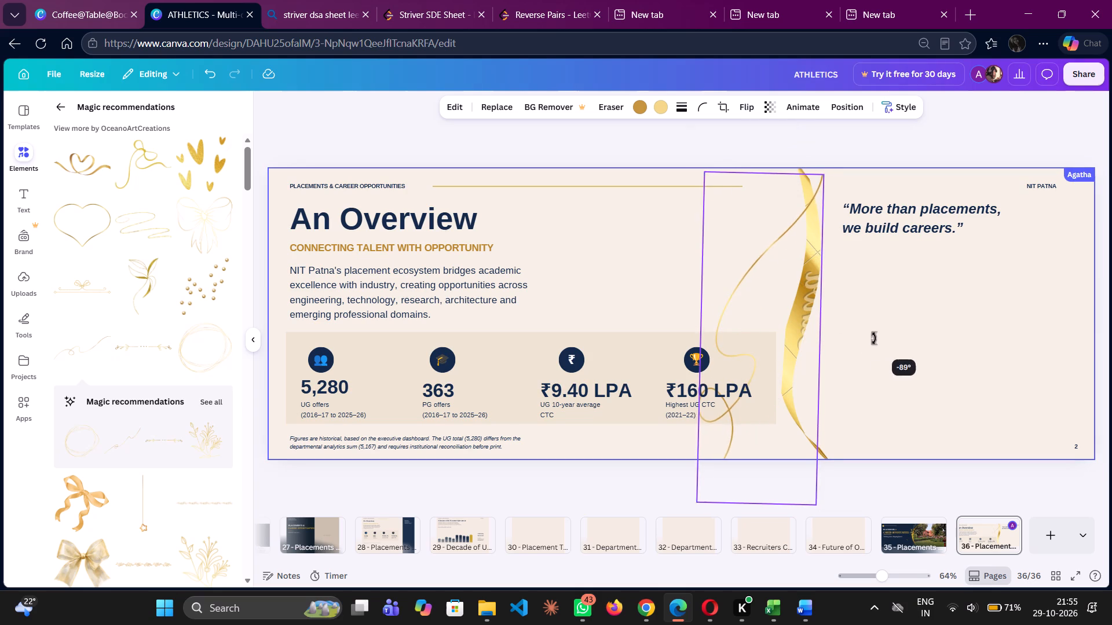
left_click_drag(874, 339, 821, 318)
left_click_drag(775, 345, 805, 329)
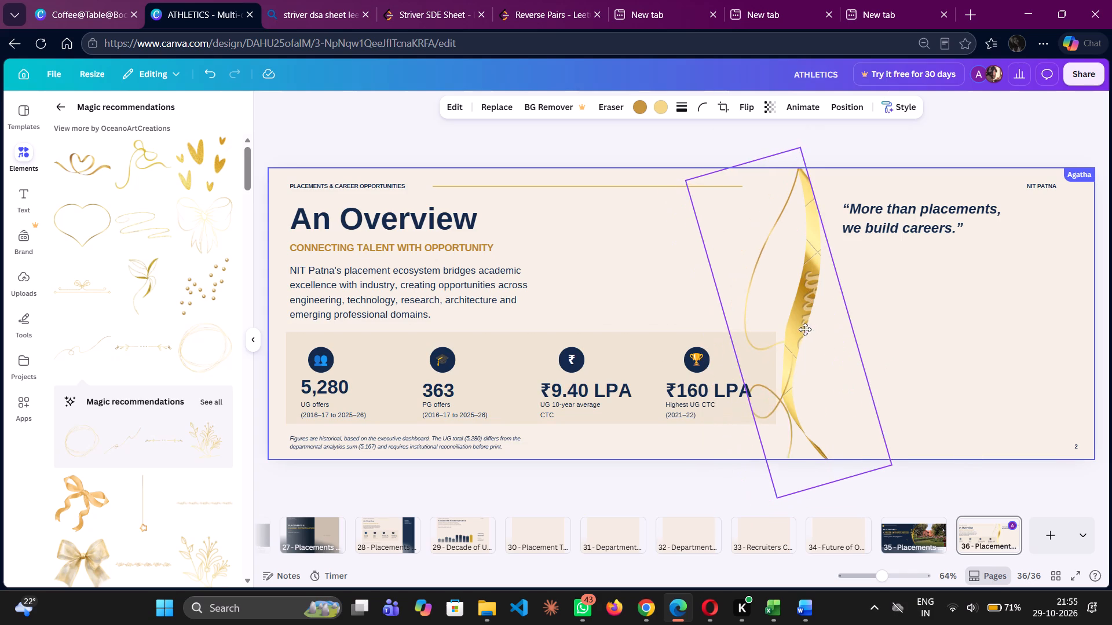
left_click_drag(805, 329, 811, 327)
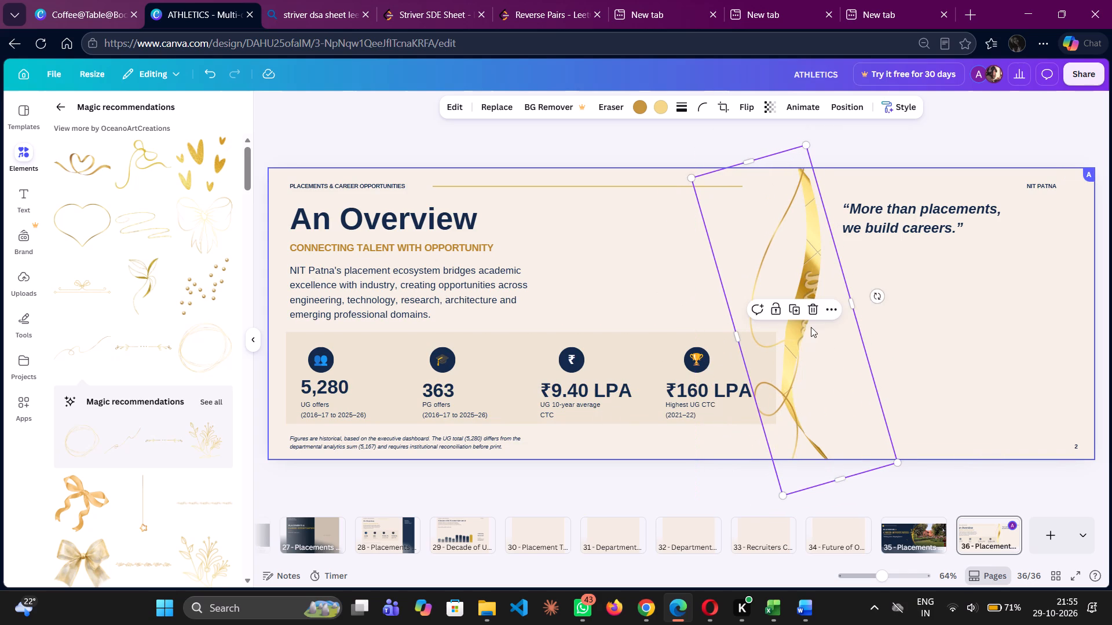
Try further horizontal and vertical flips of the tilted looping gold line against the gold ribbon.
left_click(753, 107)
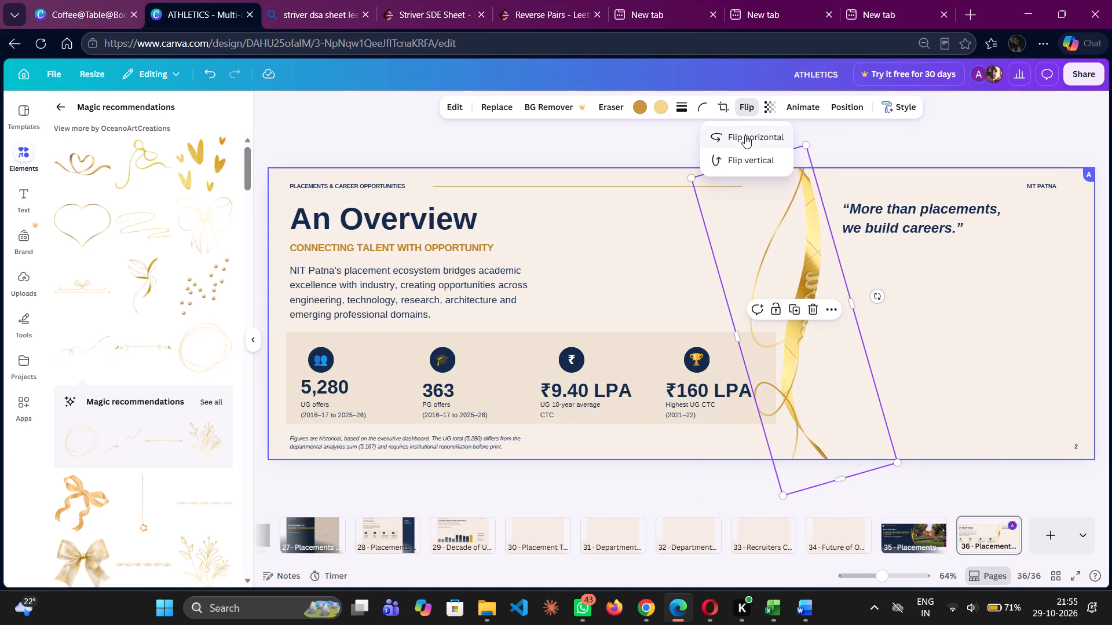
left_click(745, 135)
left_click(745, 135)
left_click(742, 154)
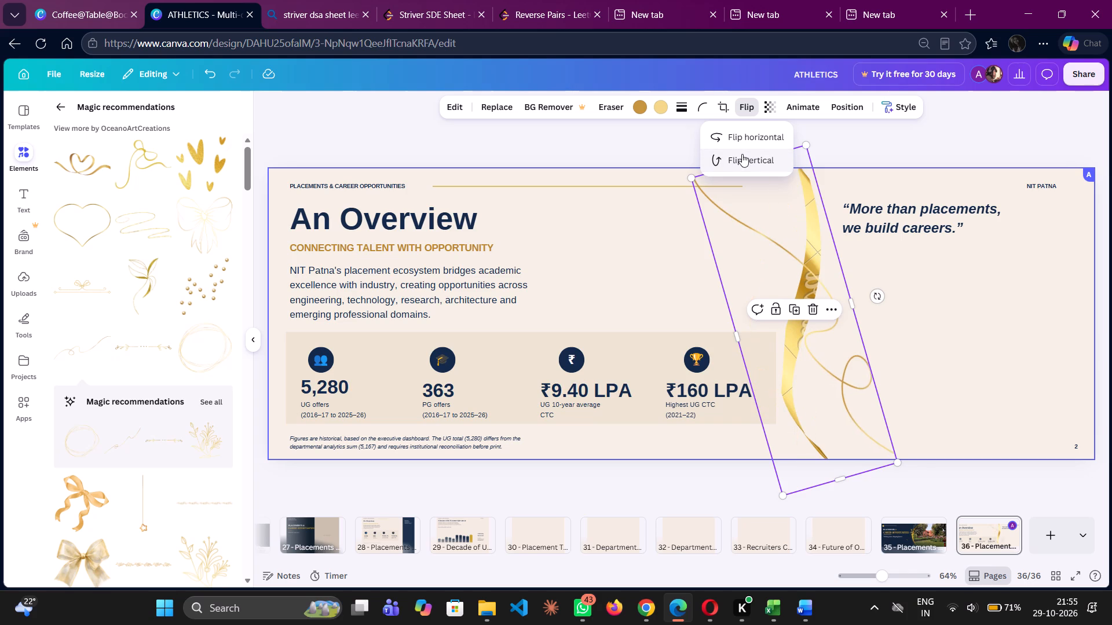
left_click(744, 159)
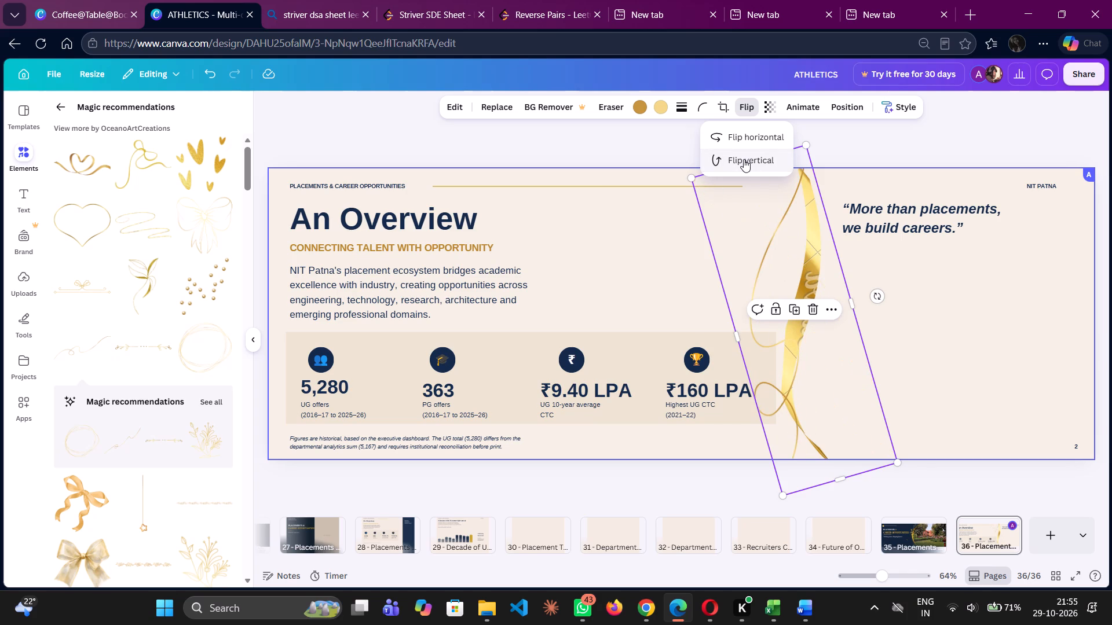
Delete the looping gold line from the page.
left_click(945, 337)
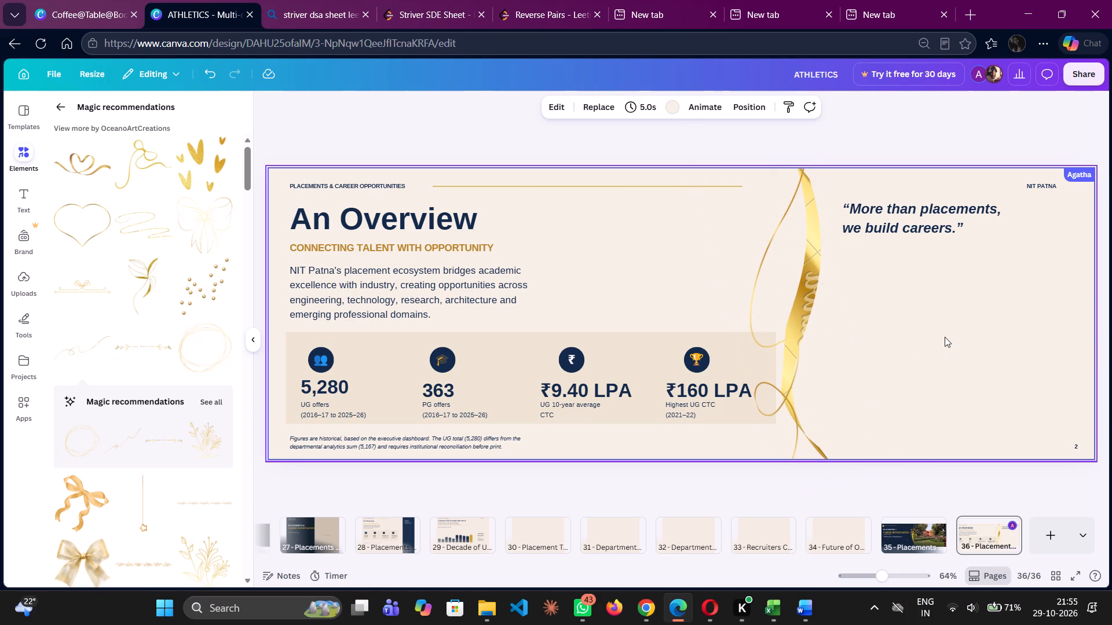
left_click(779, 328)
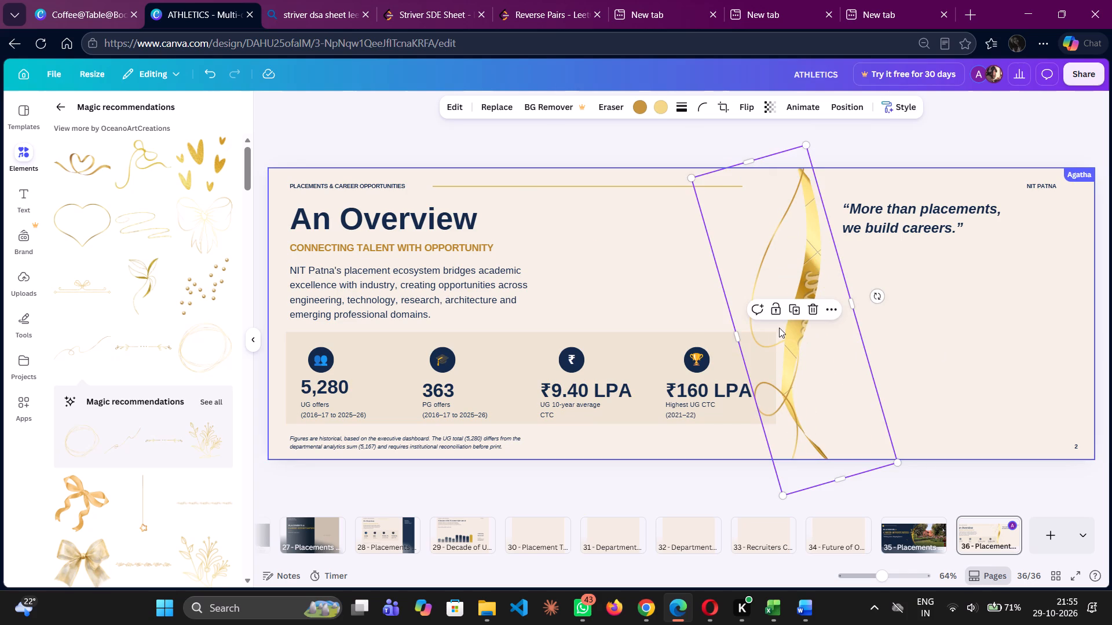
key("Delete")
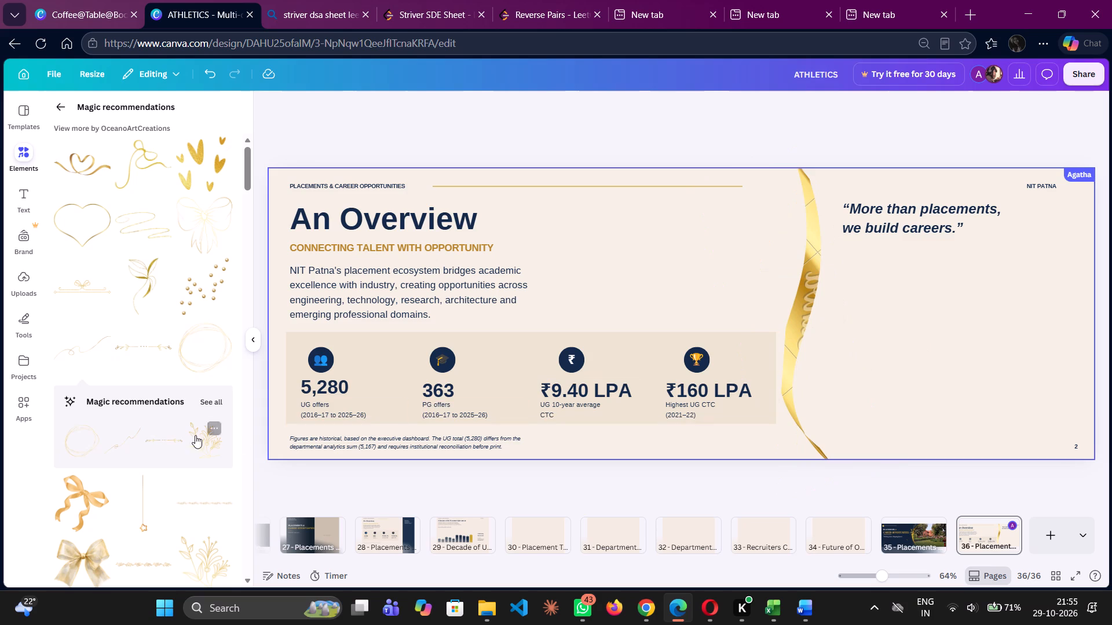
Examine the magic recommendations for another ribbon graphic to layer with the gold ribbon.
scroll(129, 449, "down", 4)
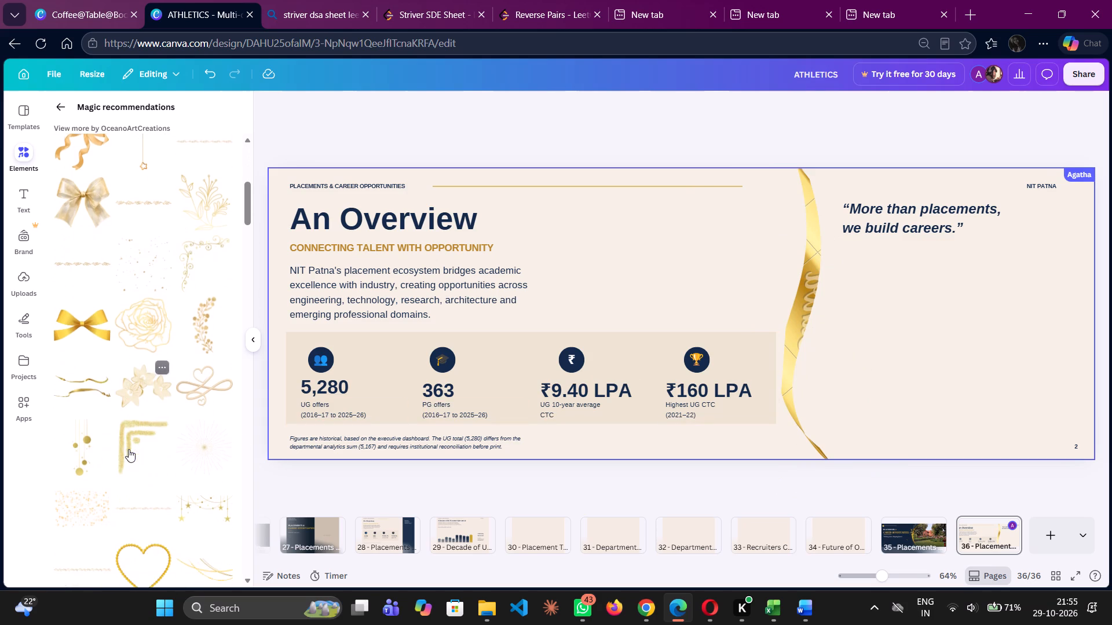
scroll(129, 449, "down", 1)
scroll(86, 376, "down", 2)
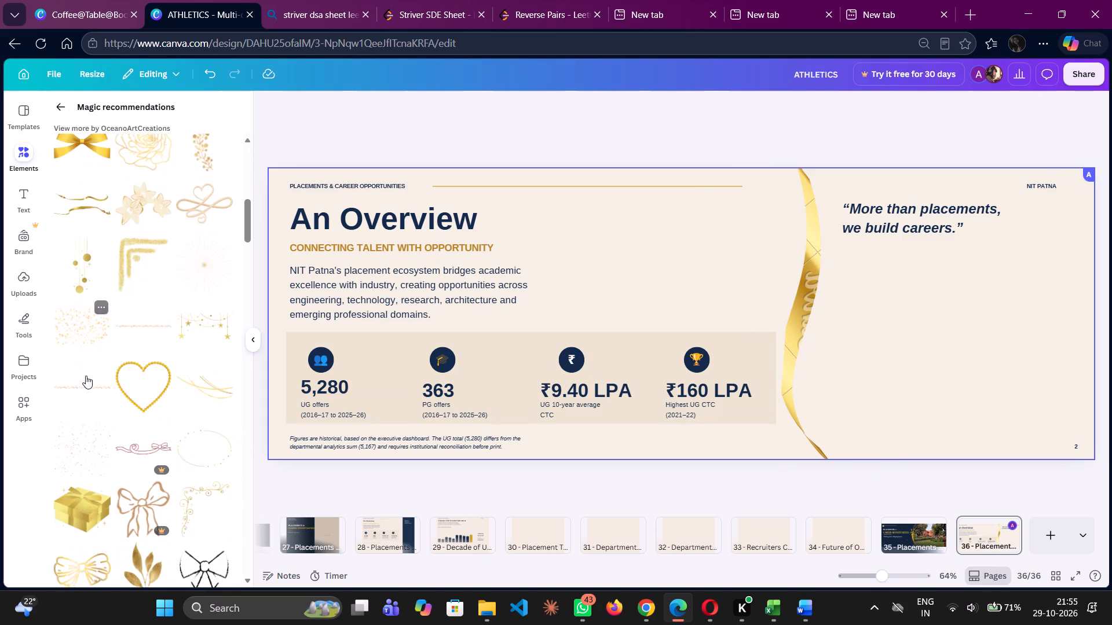
scroll(198, 449, "down", 3)
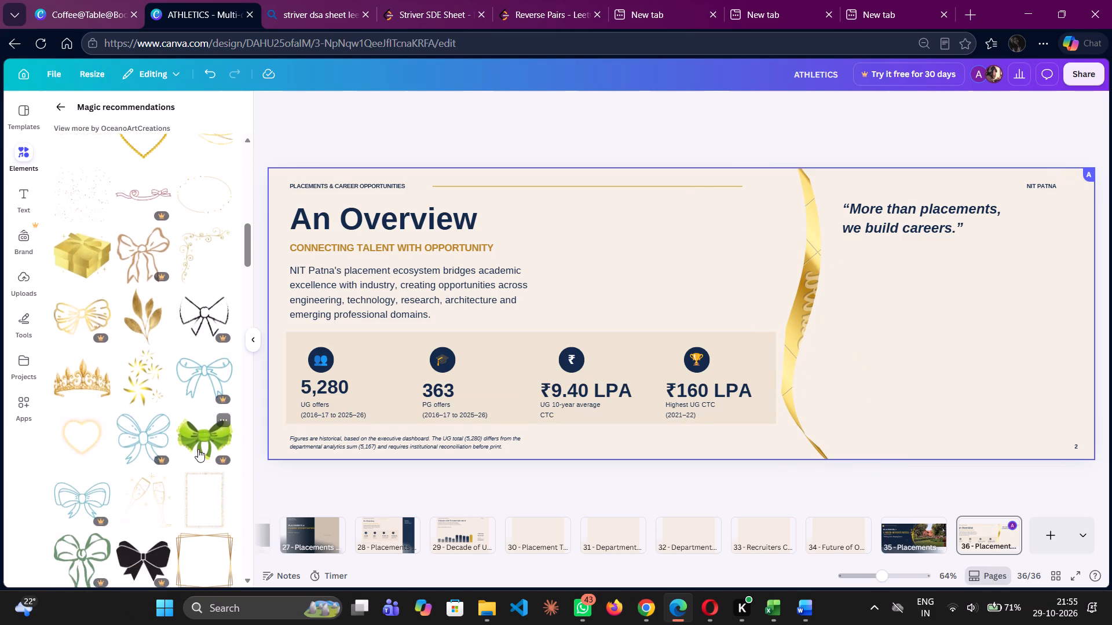
scroll(198, 449, "down", 4)
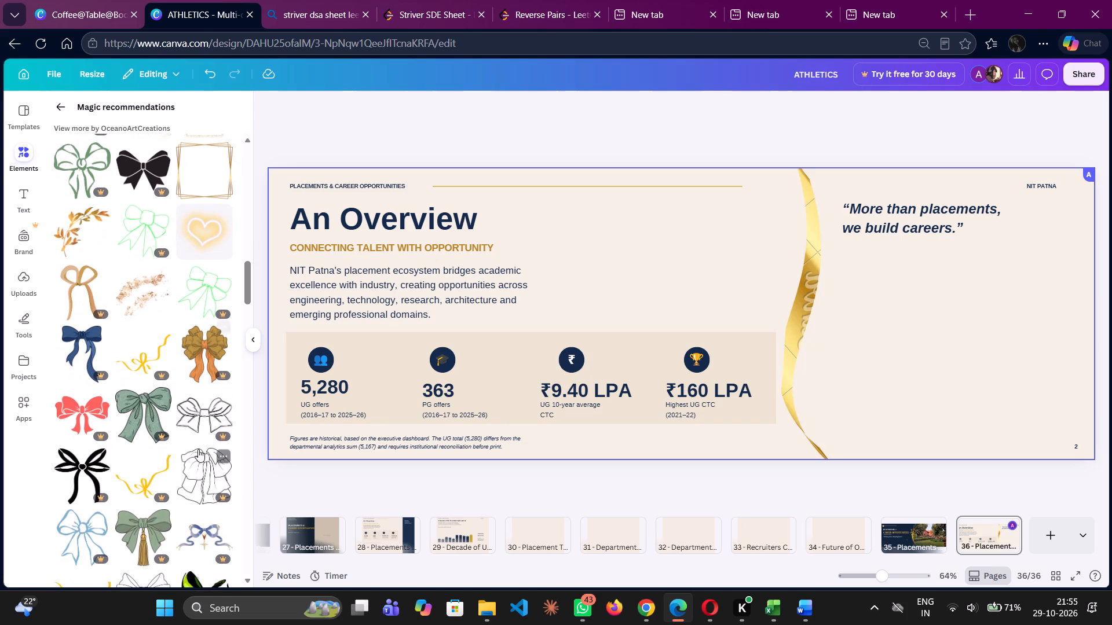
scroll(198, 449, "down", 2)
scroll(115, 498, "down", 1)
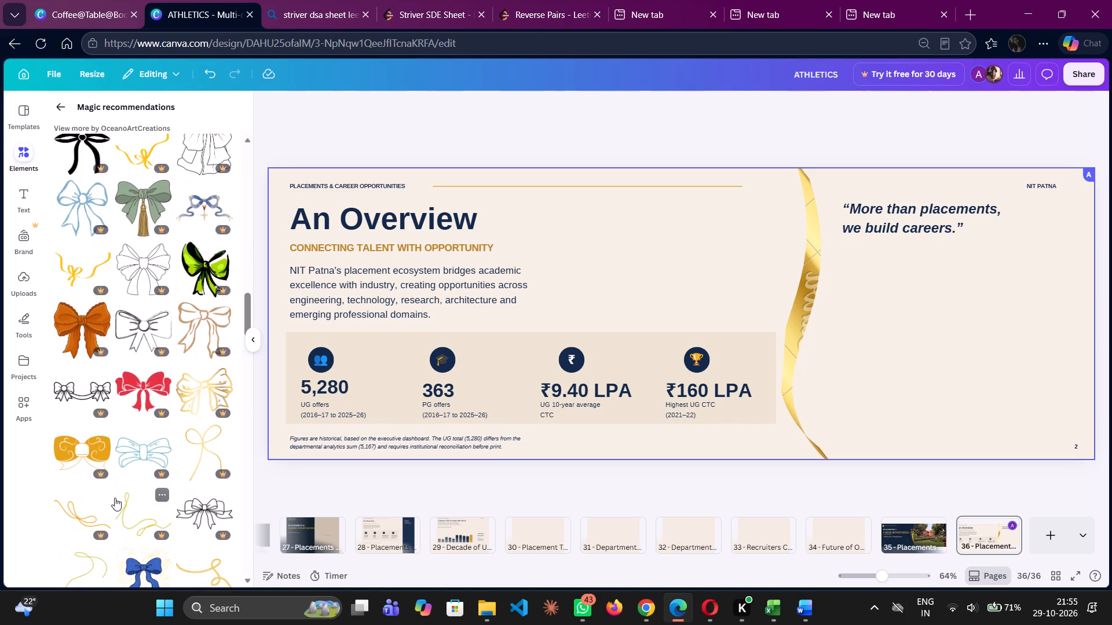
scroll(115, 498, "down", 1)
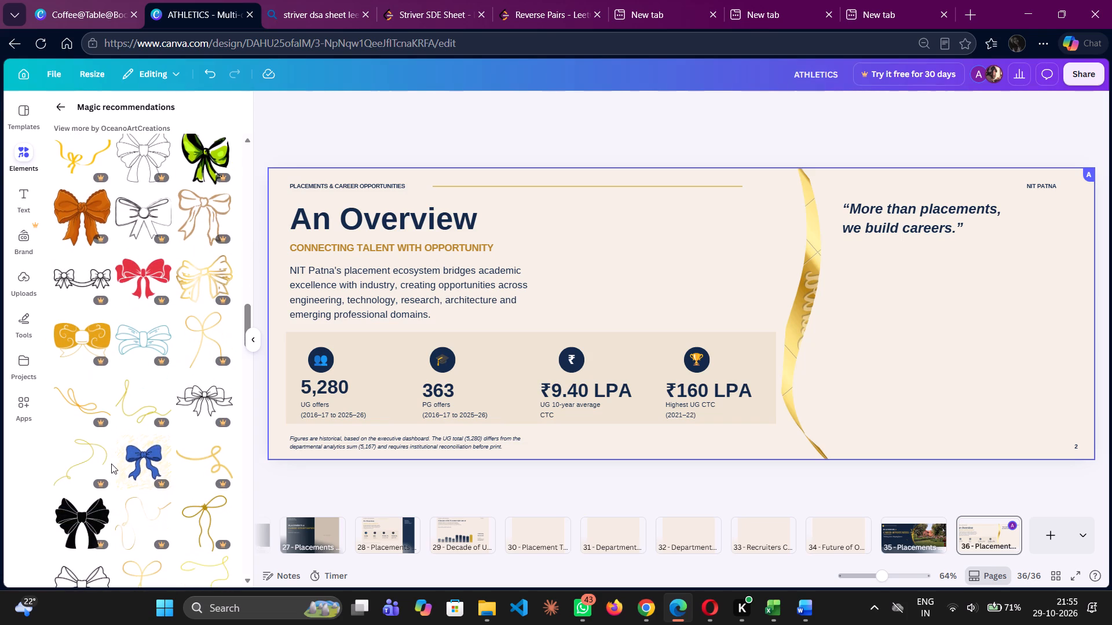
scroll(115, 402, "down", 1)
scroll(159, 457, "down", 2)
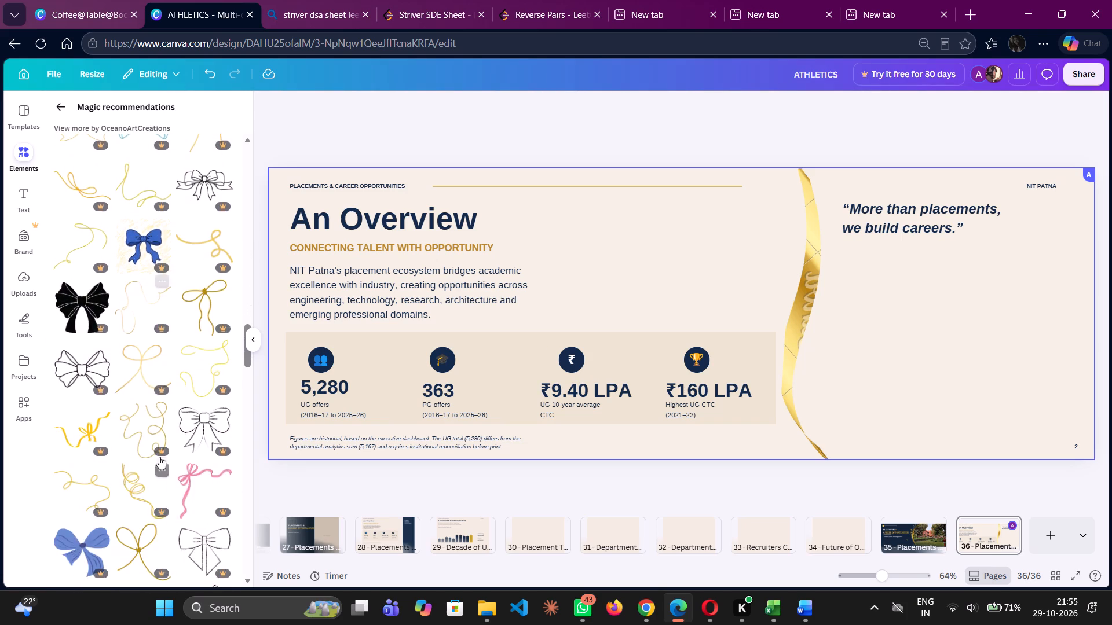
scroll(159, 457, "down", 3)
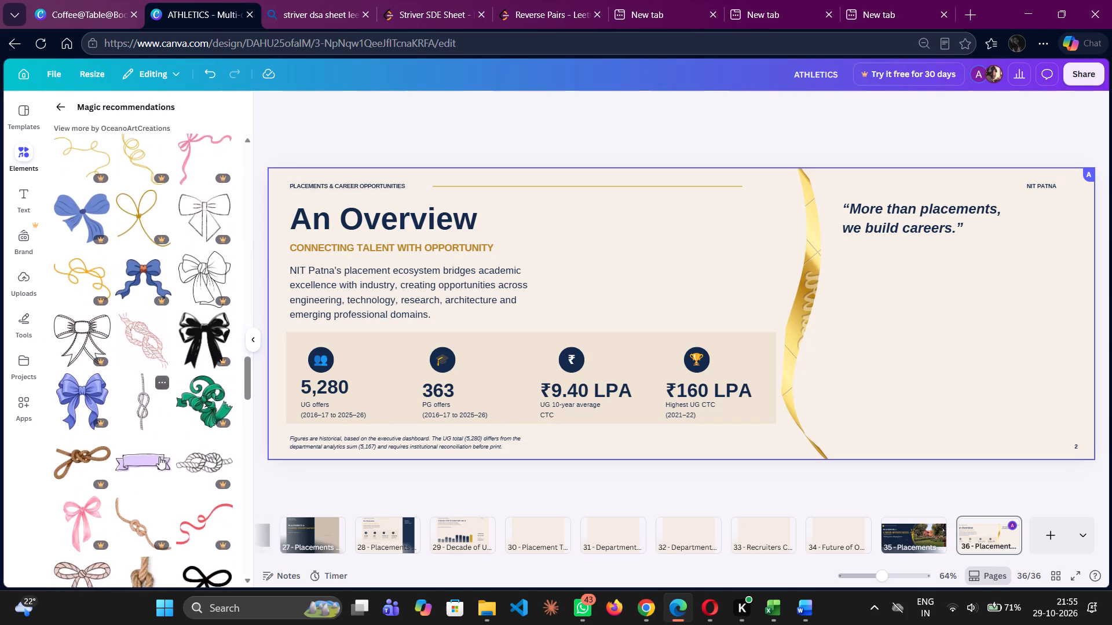
scroll(159, 457, "down", 3)
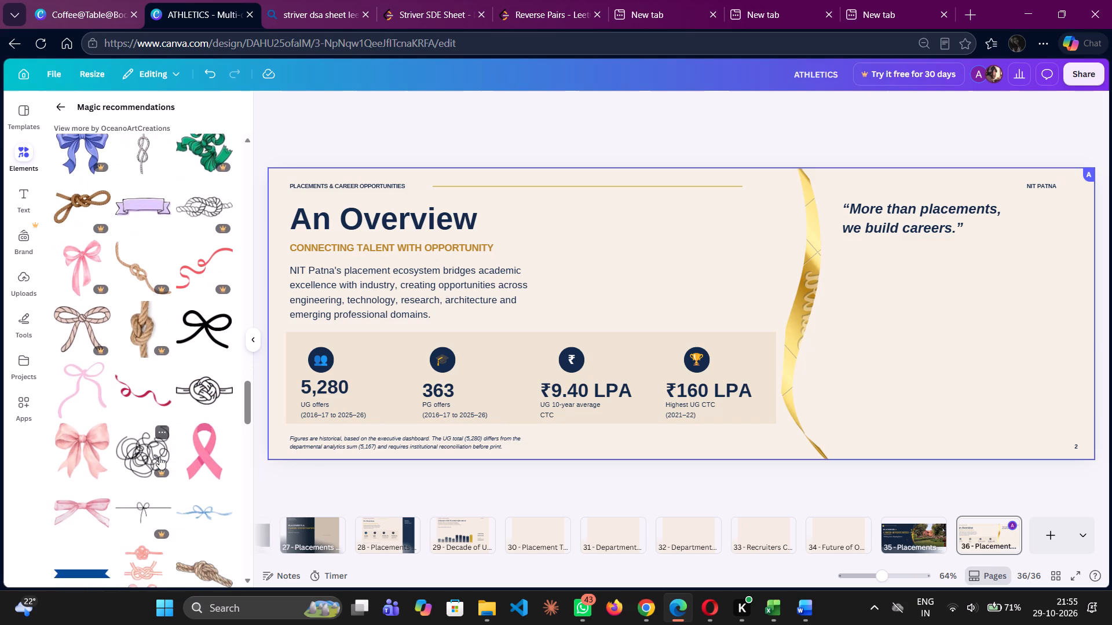
scroll(159, 457, "down", 1)
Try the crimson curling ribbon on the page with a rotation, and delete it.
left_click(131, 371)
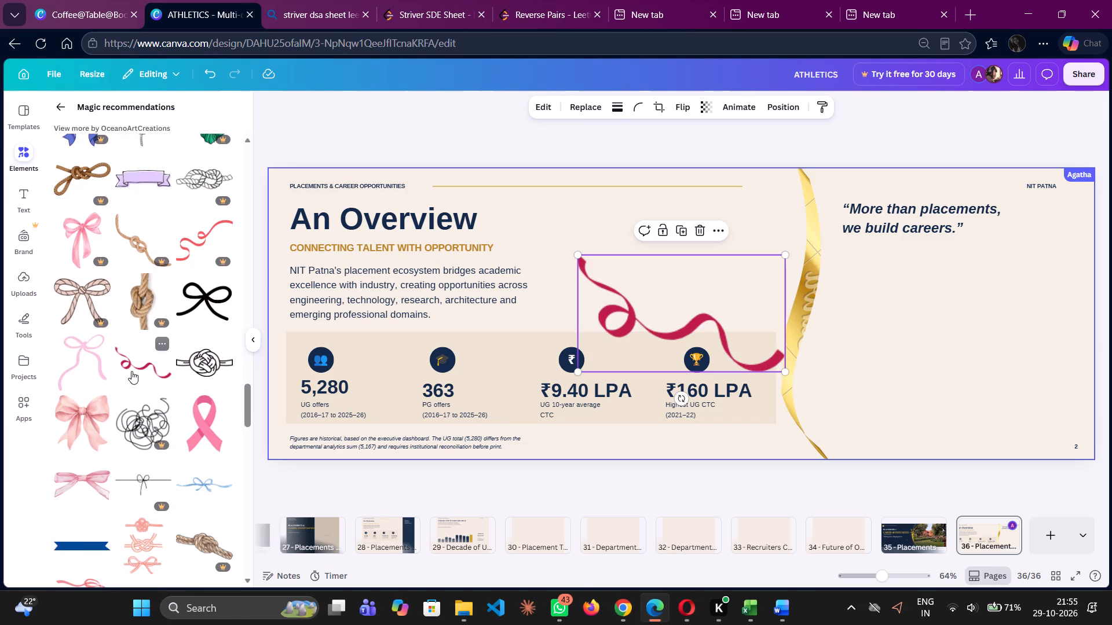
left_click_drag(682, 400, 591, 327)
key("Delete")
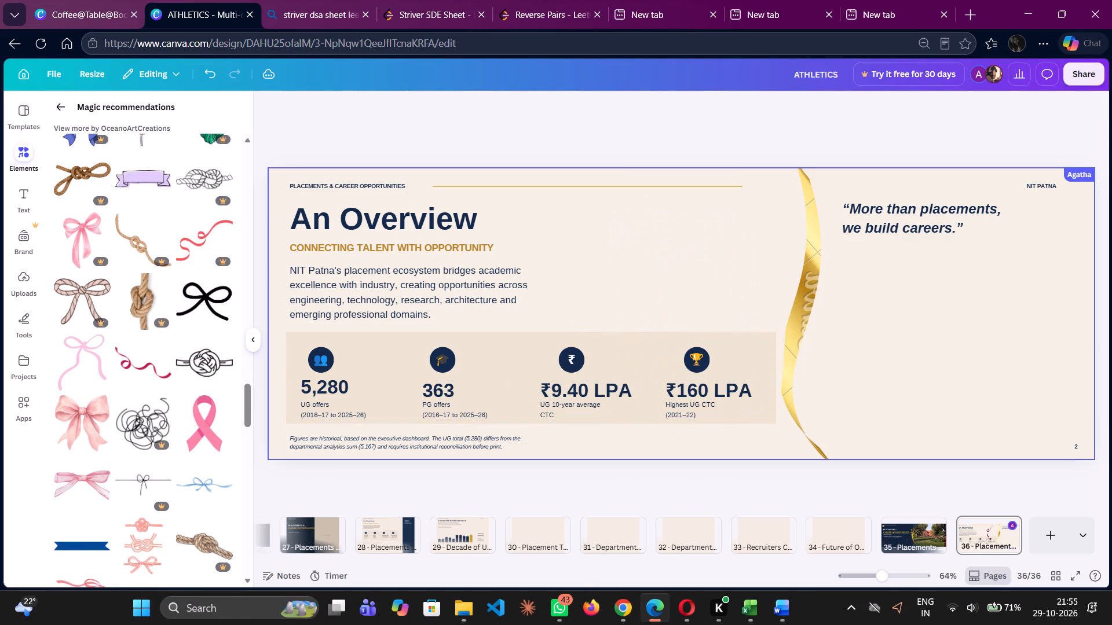
Insert the wavy gold ribbon graphic and place it, rotated about 45° clockwise, so it crosses the existing vertical gold ribbon.
scroll(45, 484, "down", 2)
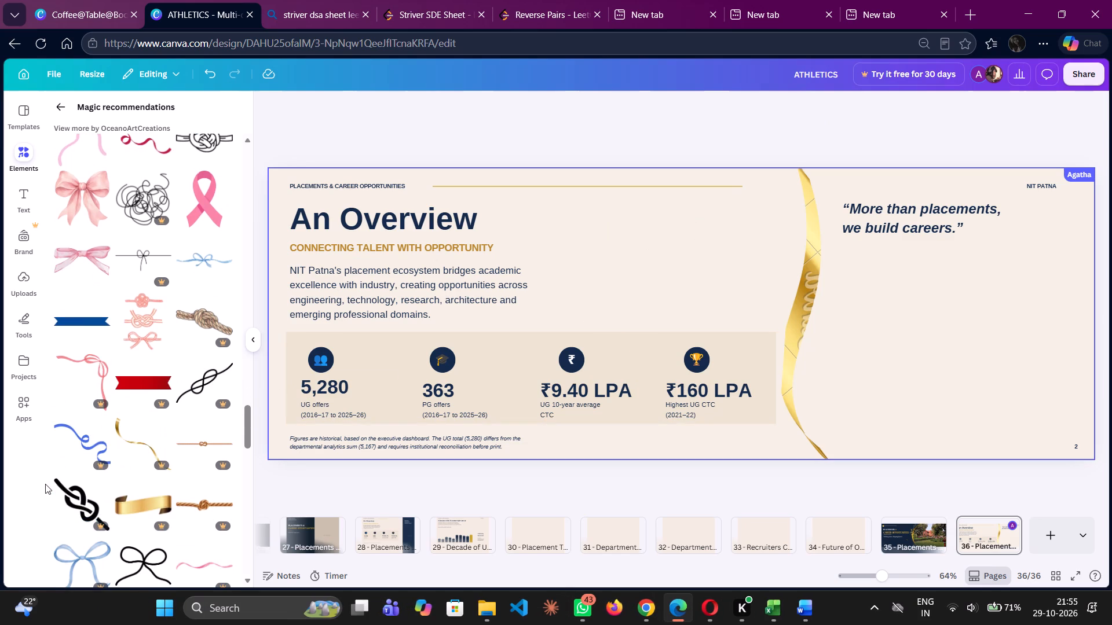
left_click(152, 450)
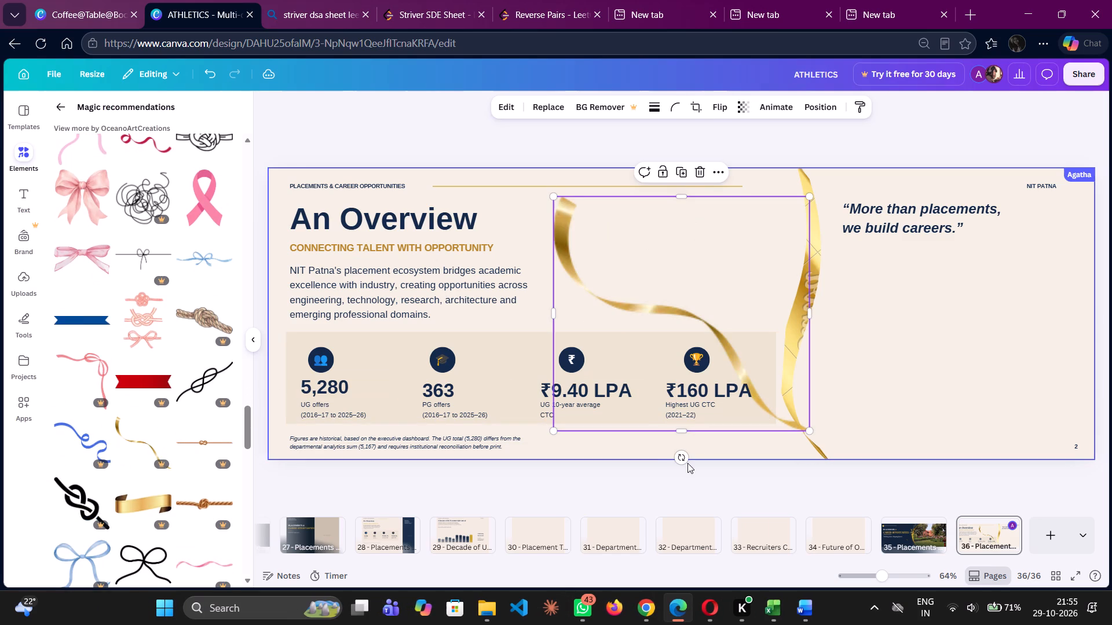
left_click_drag(681, 459, 560, 435)
left_click(665, 311)
left_click_drag(664, 312, 774, 307)
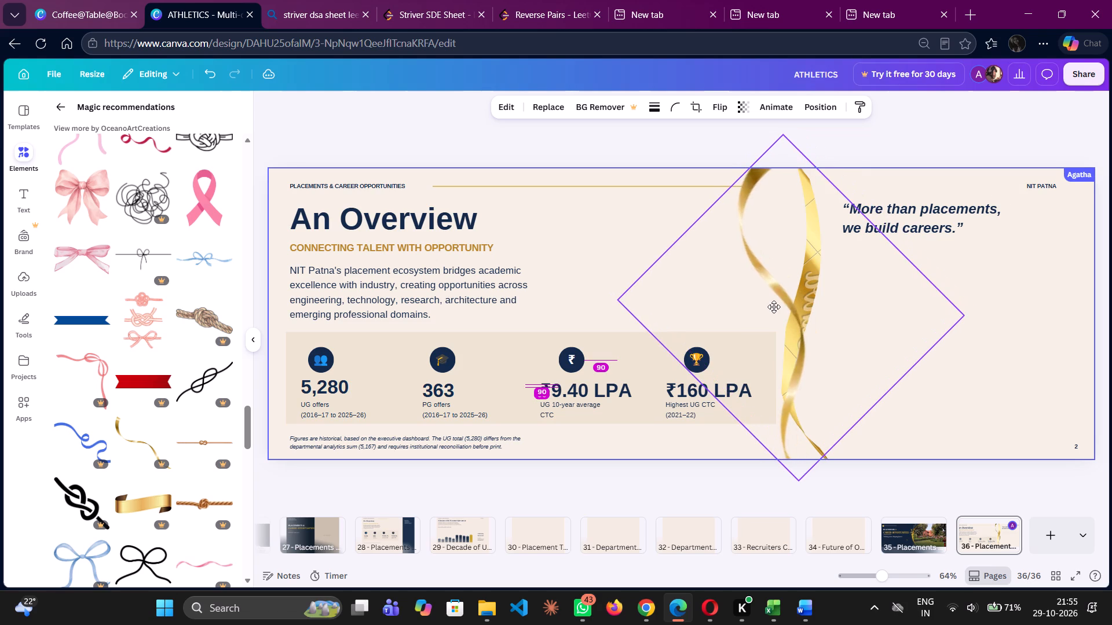
left_click_drag(774, 307, 775, 313)
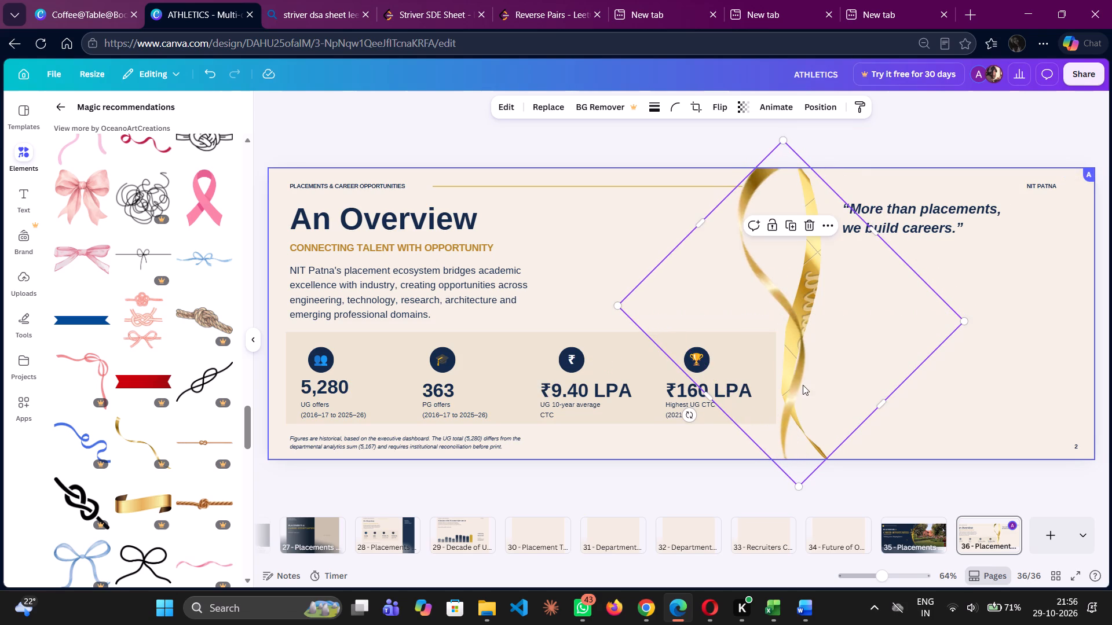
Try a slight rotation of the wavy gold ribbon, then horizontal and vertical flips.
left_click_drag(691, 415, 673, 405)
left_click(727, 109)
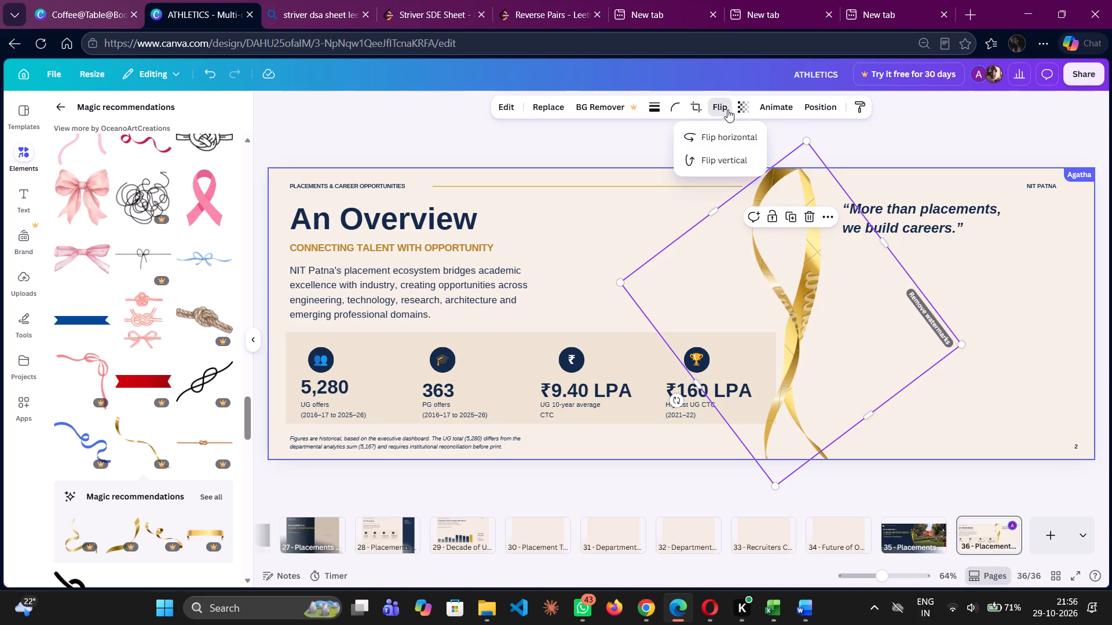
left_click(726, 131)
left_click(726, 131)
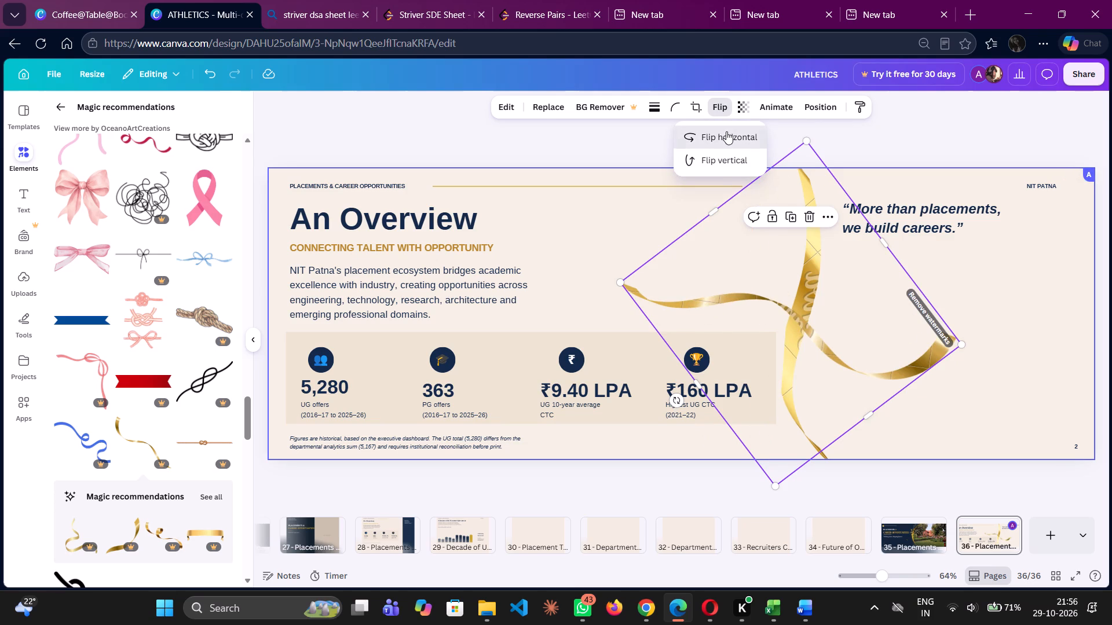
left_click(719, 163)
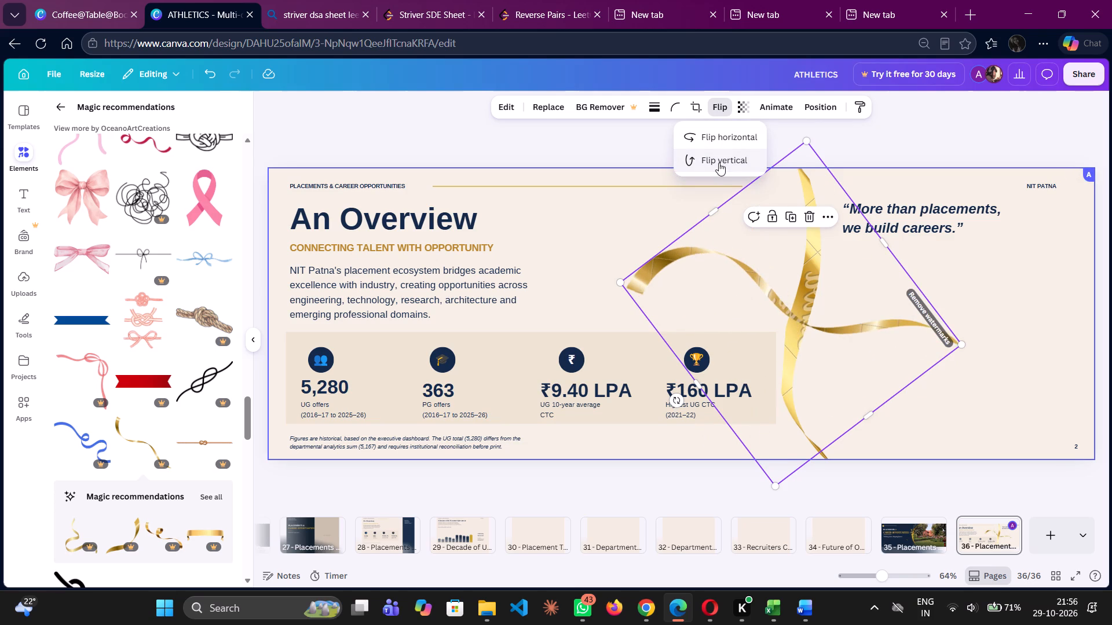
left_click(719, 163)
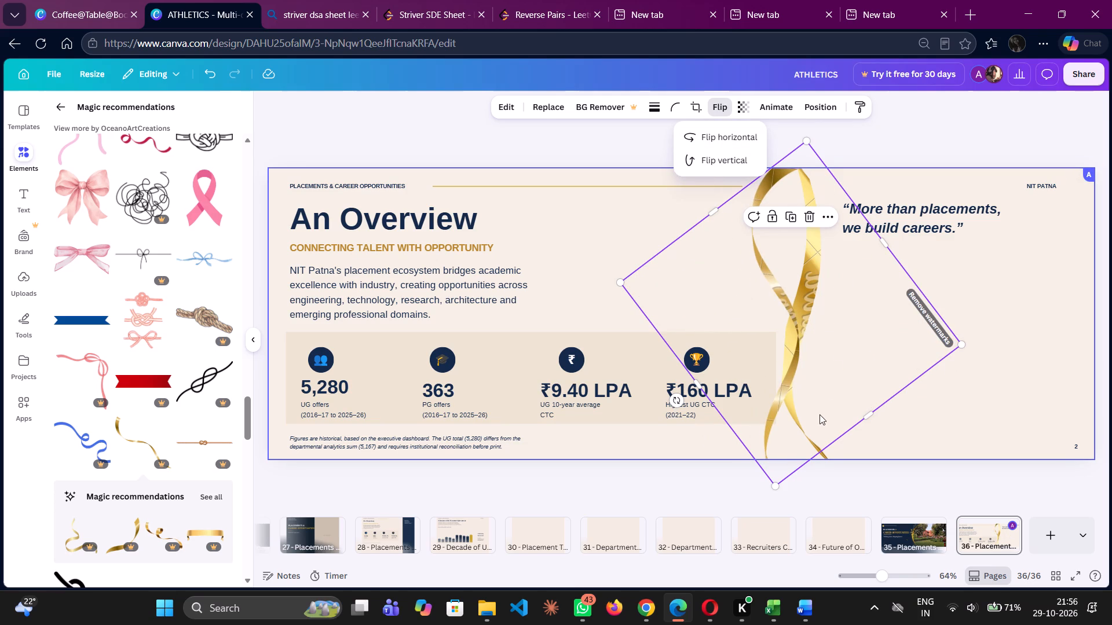
Rotate the wavy gold ribbon to about -135° so it twines around the vertical gold ribbon, and deselect it.
left_click_drag(681, 400, 679, 400)
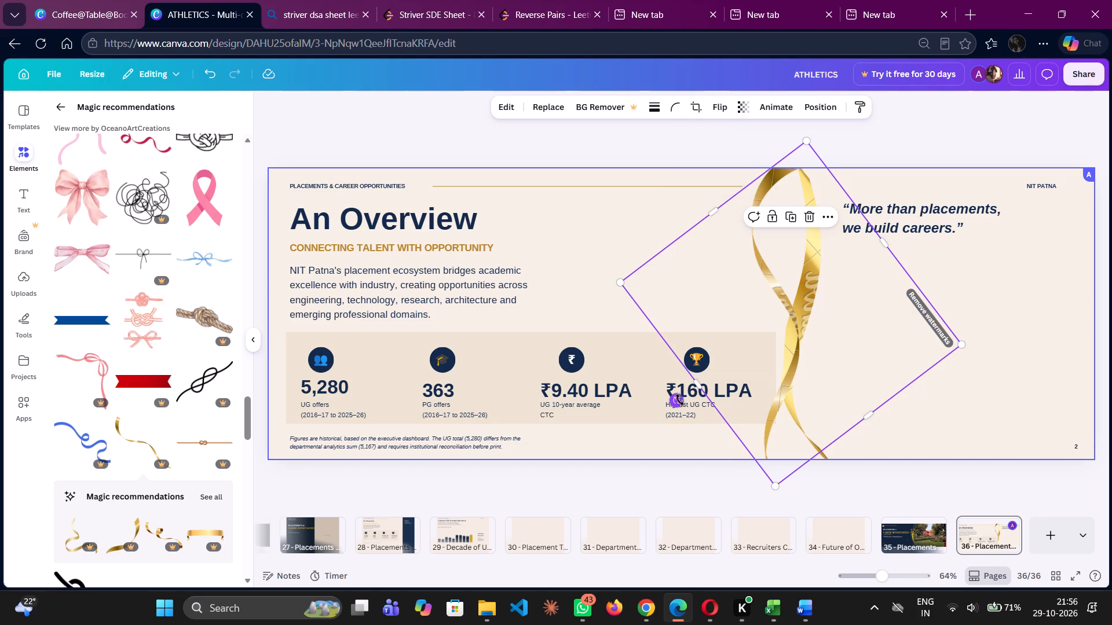
left_click_drag(679, 400, 660, 333)
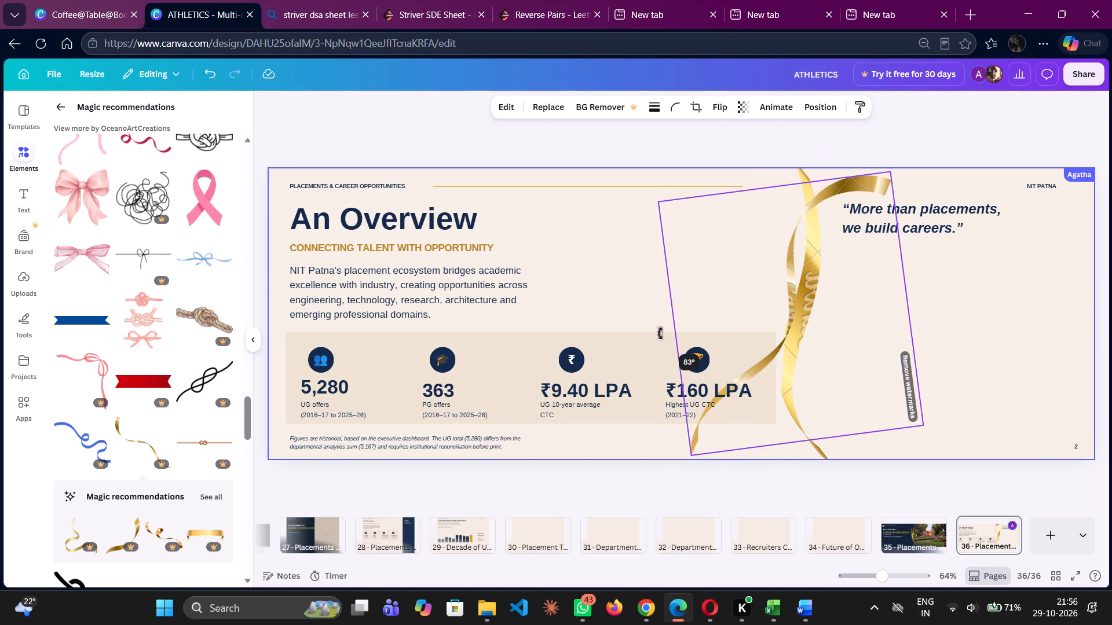
left_click_drag(660, 333, 699, 376)
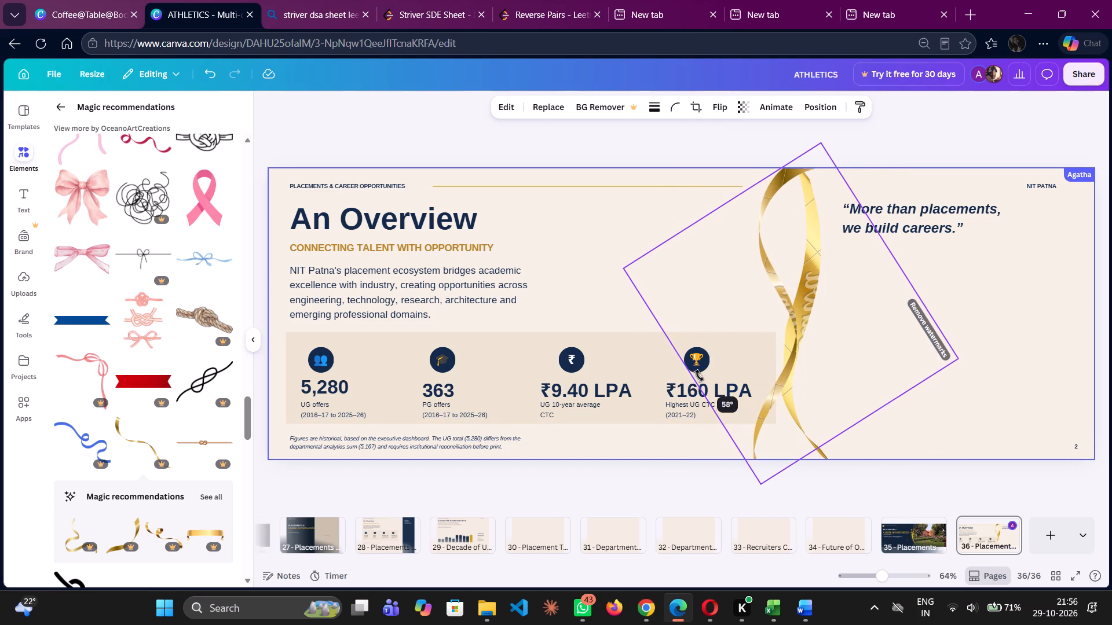
left_click_drag(699, 376, 759, 230)
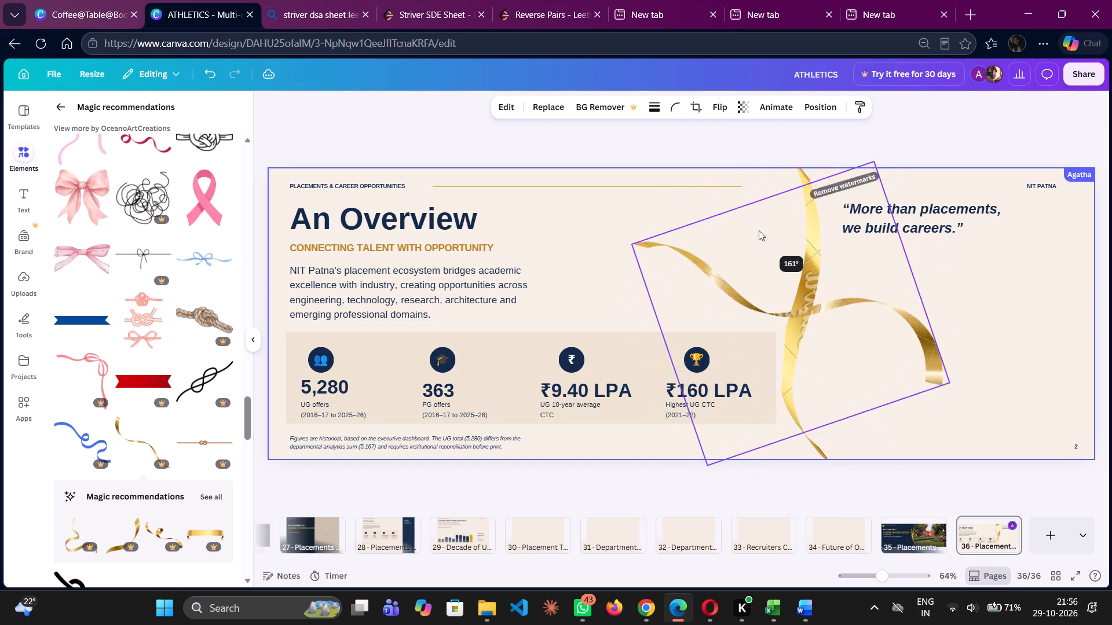
left_click_drag(759, 230, 799, 314)
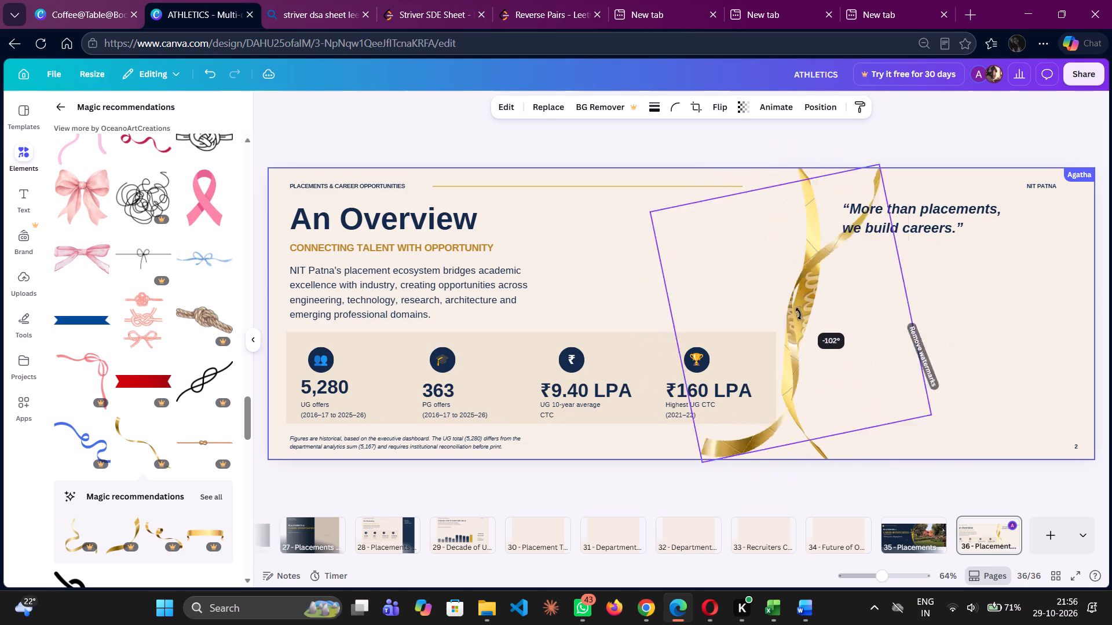
left_click_drag(799, 314, 802, 304)
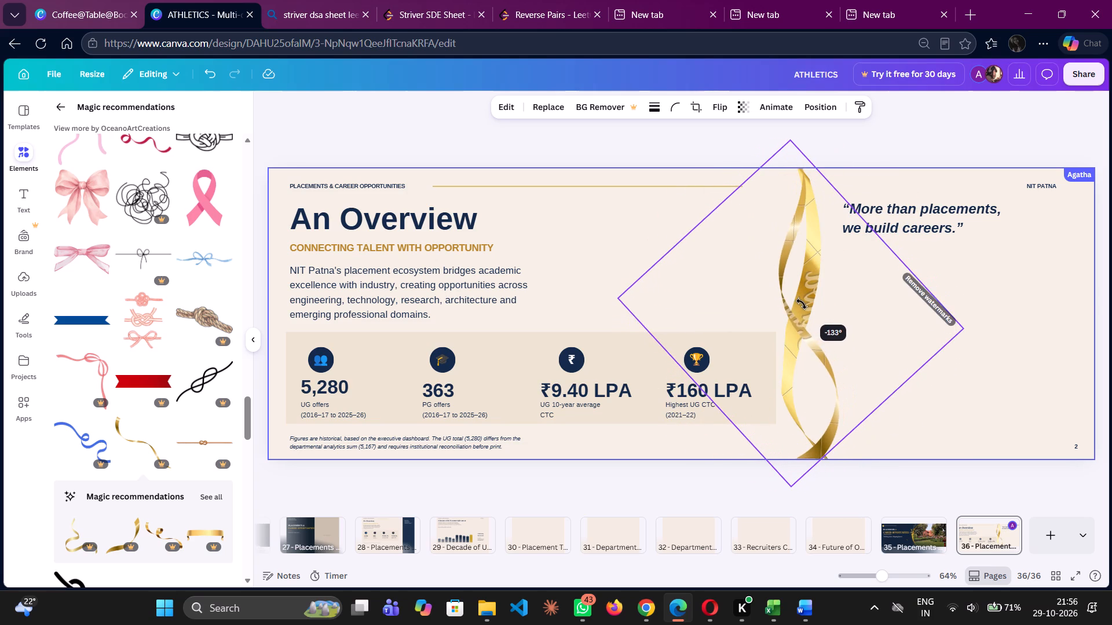
left_click_drag(802, 304, 801, 304)
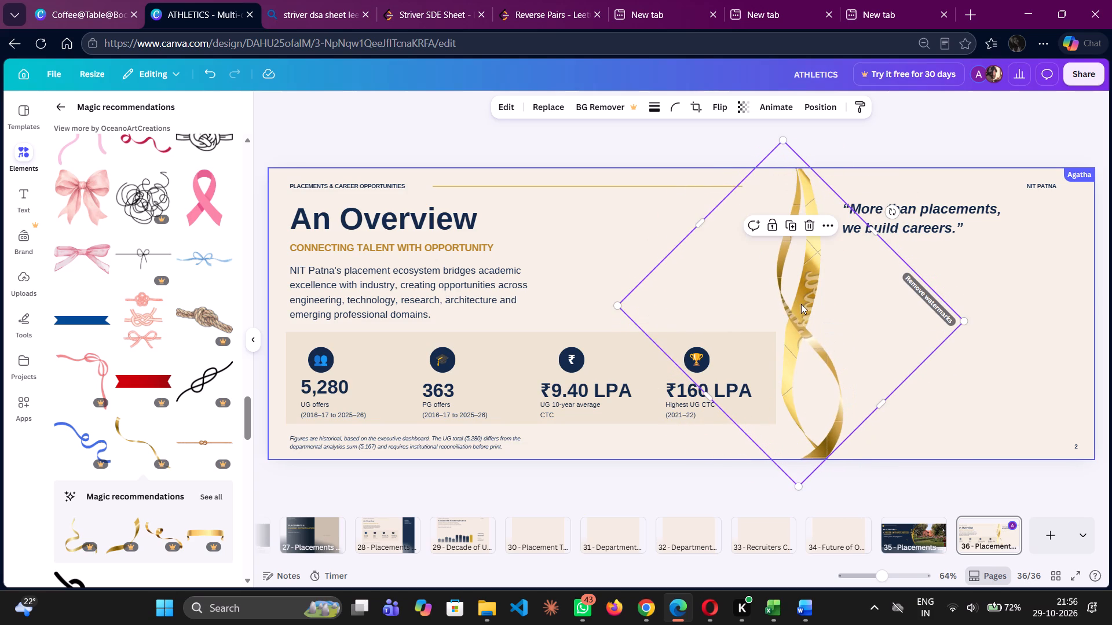
left_click(856, 477)
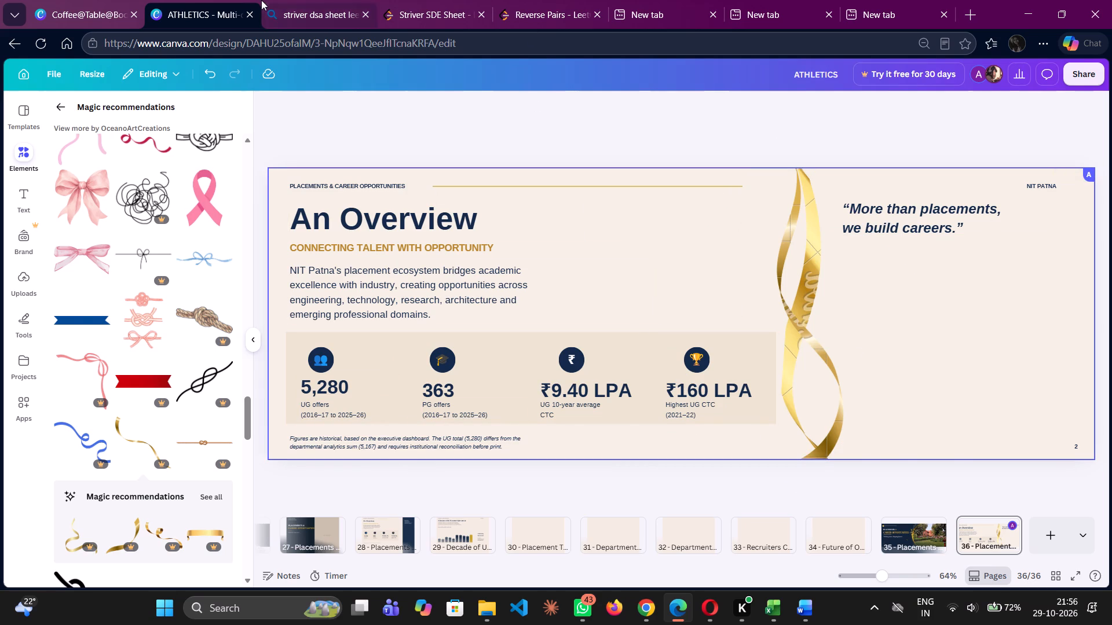
In the Coffee@Table@Booklet design, add a blank page directly after page 33, the An Overview page.
left_click(91, 0)
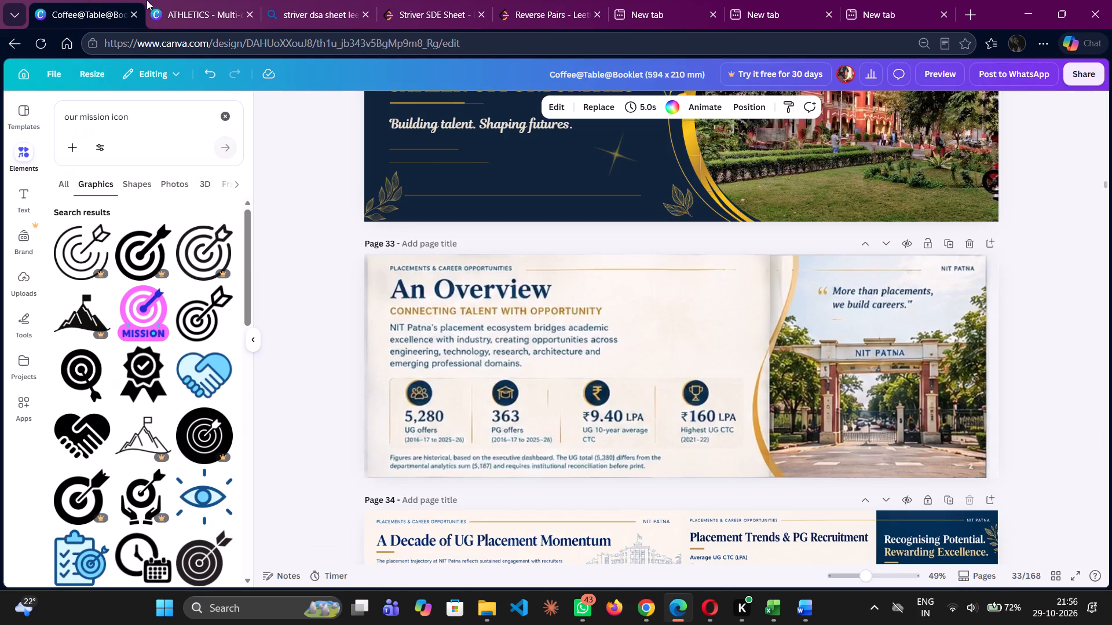
left_click(185, 0)
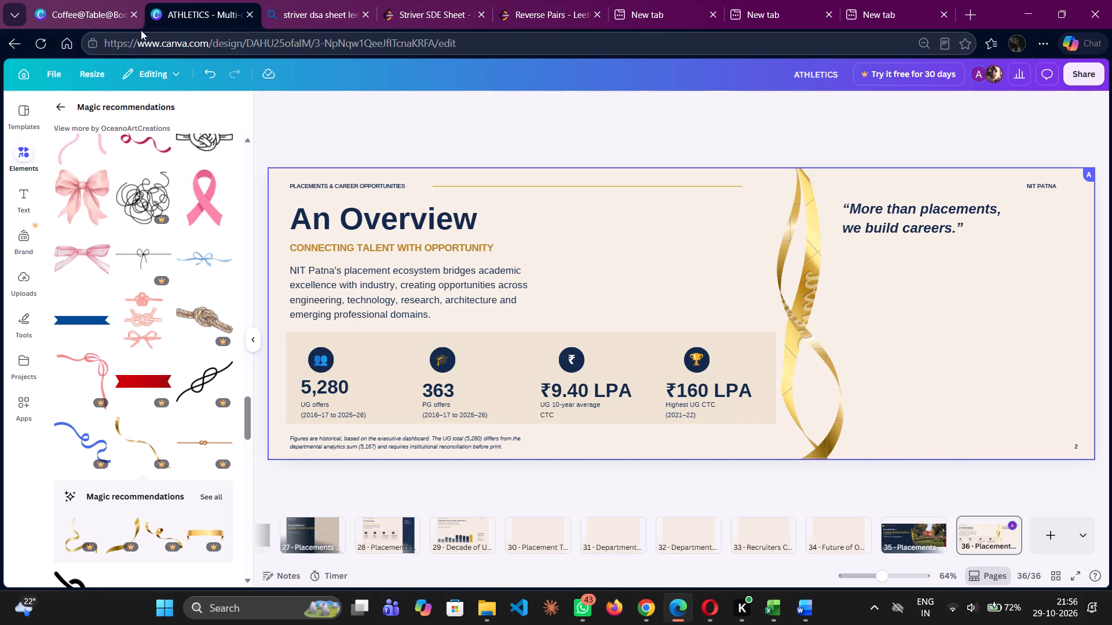
left_click(86, 3)
scroll(297, 202, "down", 1)
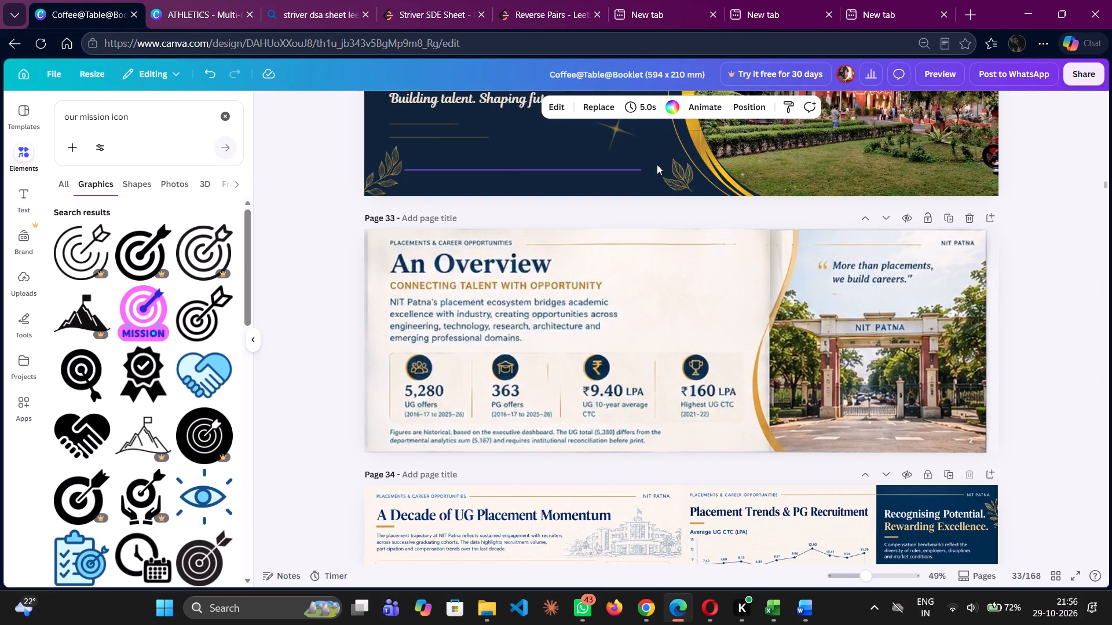
left_click(986, 214)
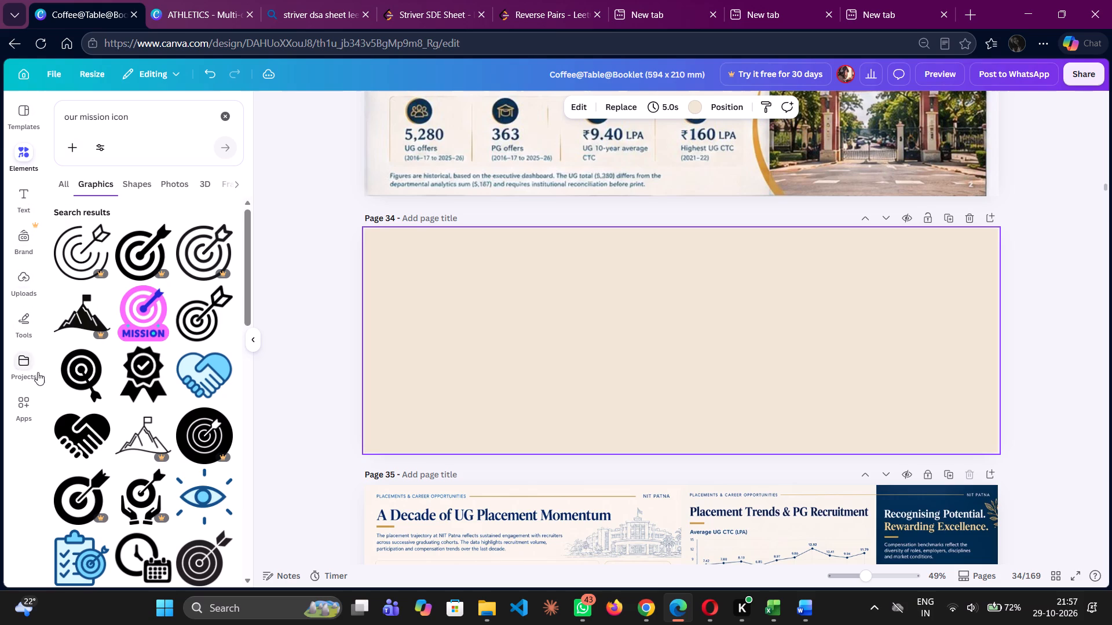
Open the ATHLETICS design in the projects library.
left_click(23, 384)
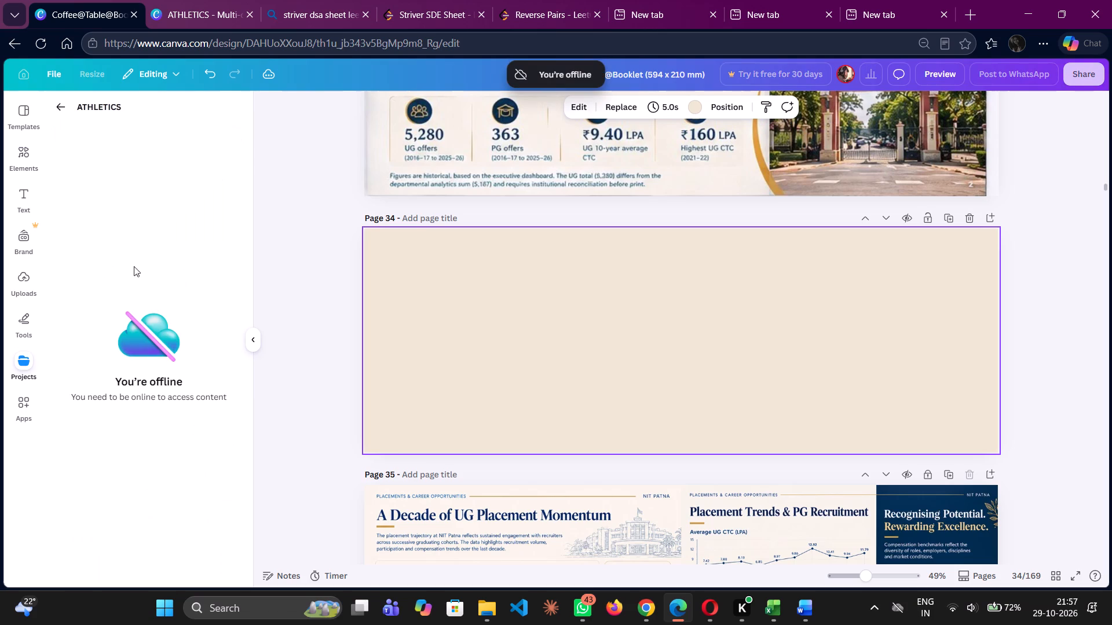
Look through the available Wi-Fi networks, refreshing the network list several times, and close it.
left_click(983, 621)
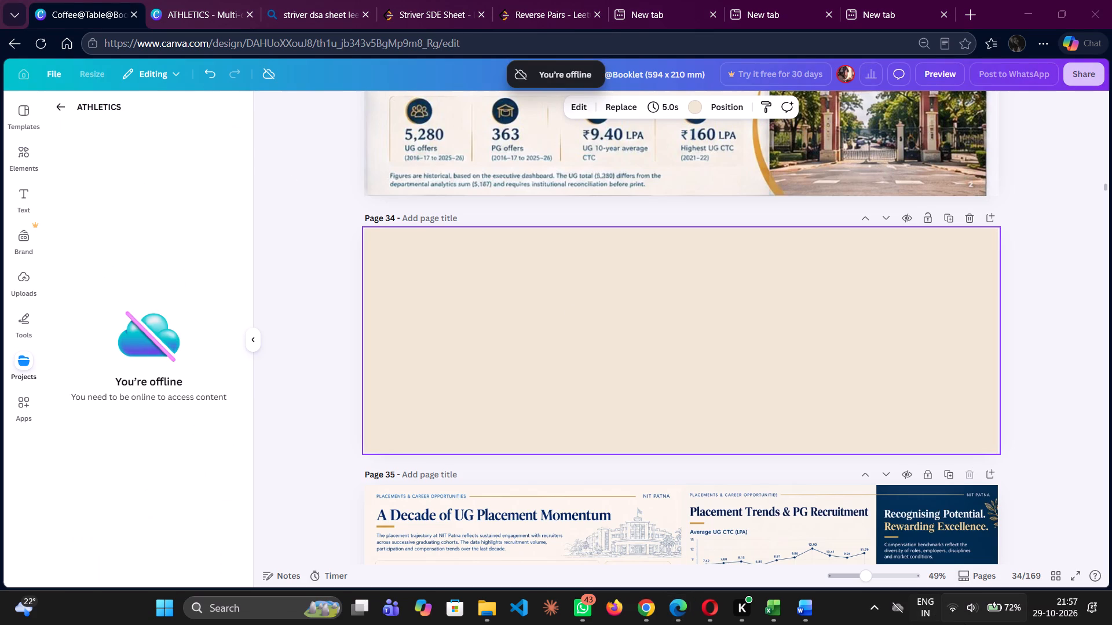
left_click(965, 624)
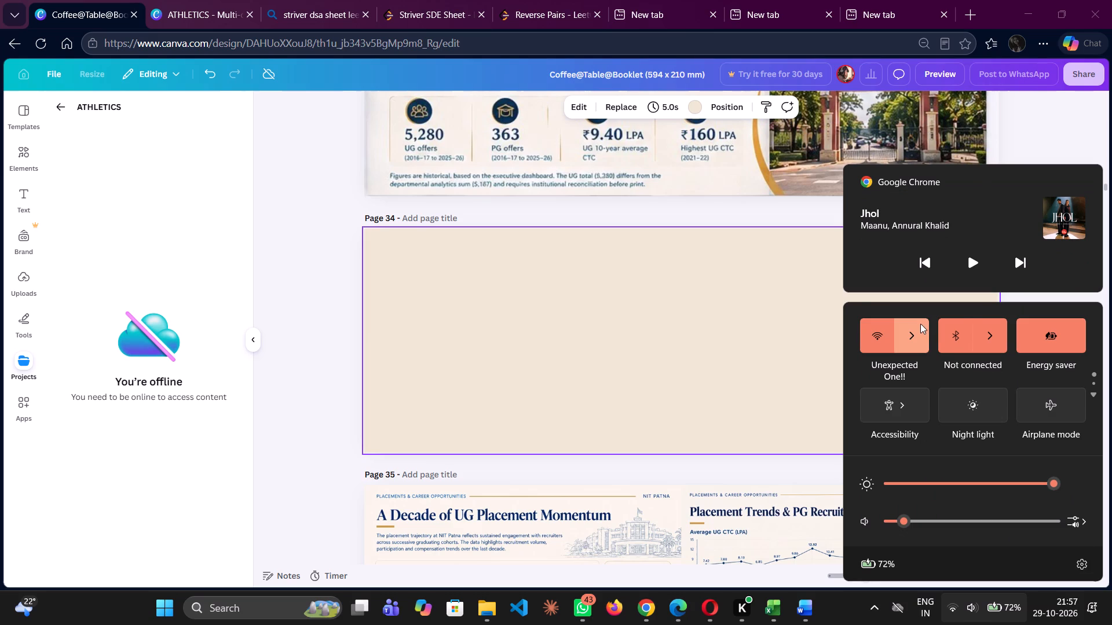
left_click(920, 325)
scroll(906, 409, "up", 2)
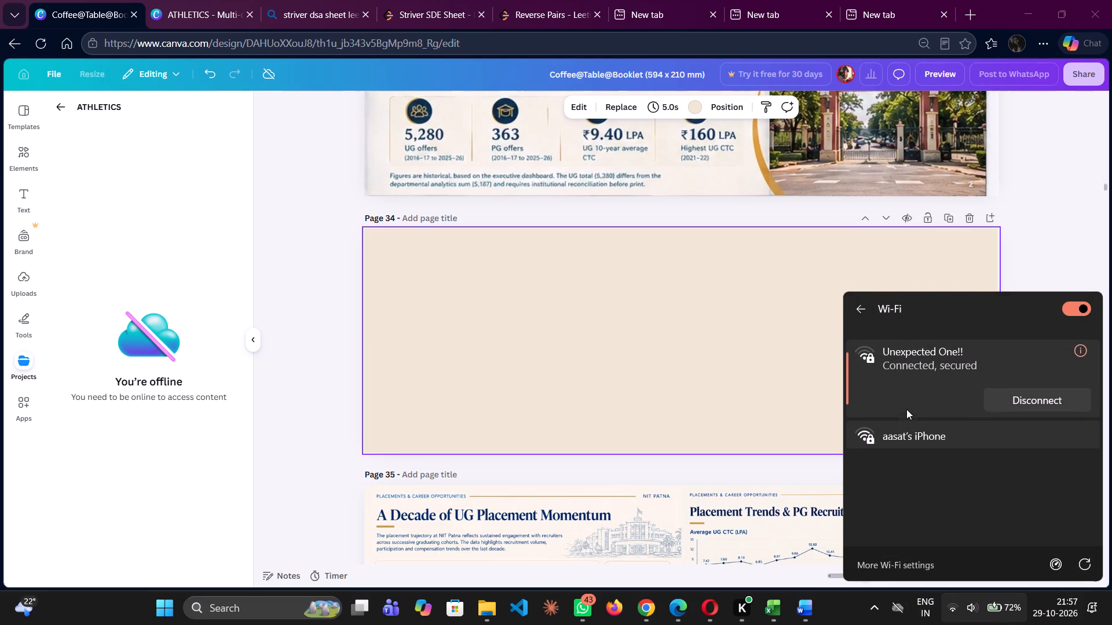
scroll(906, 409, "up", 2)
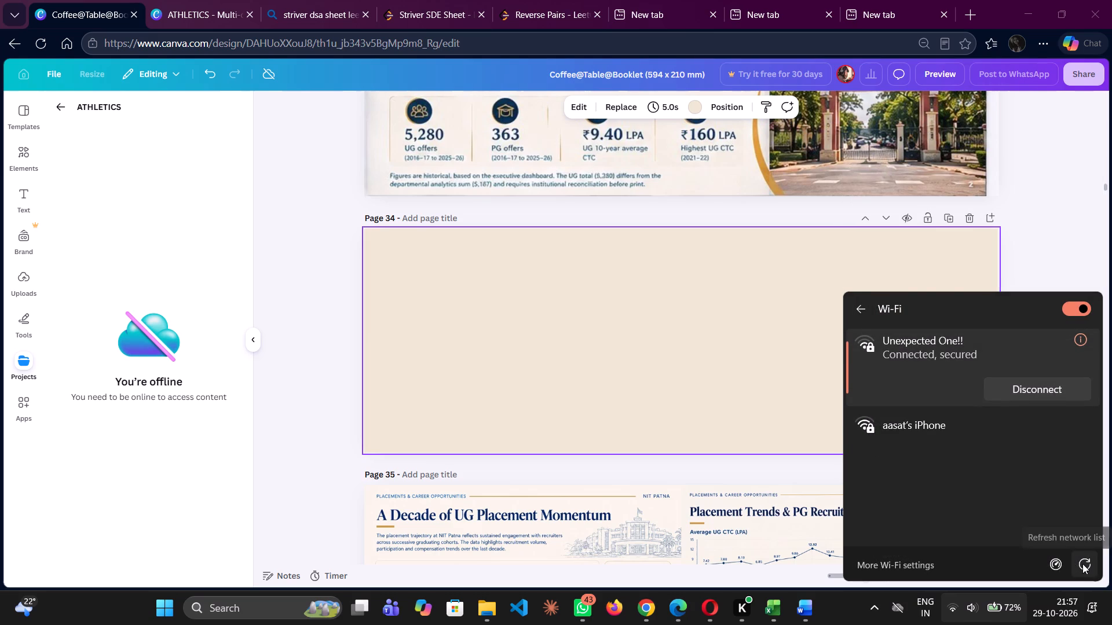
left_click(1082, 564)
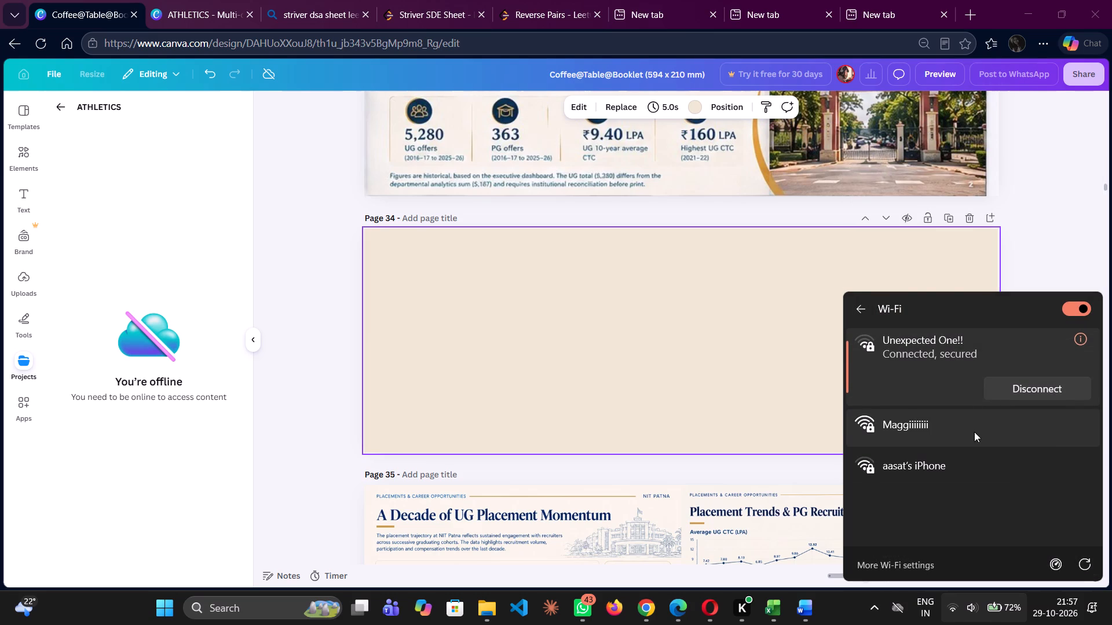
scroll(978, 446, "up", 1)
left_click(1093, 559)
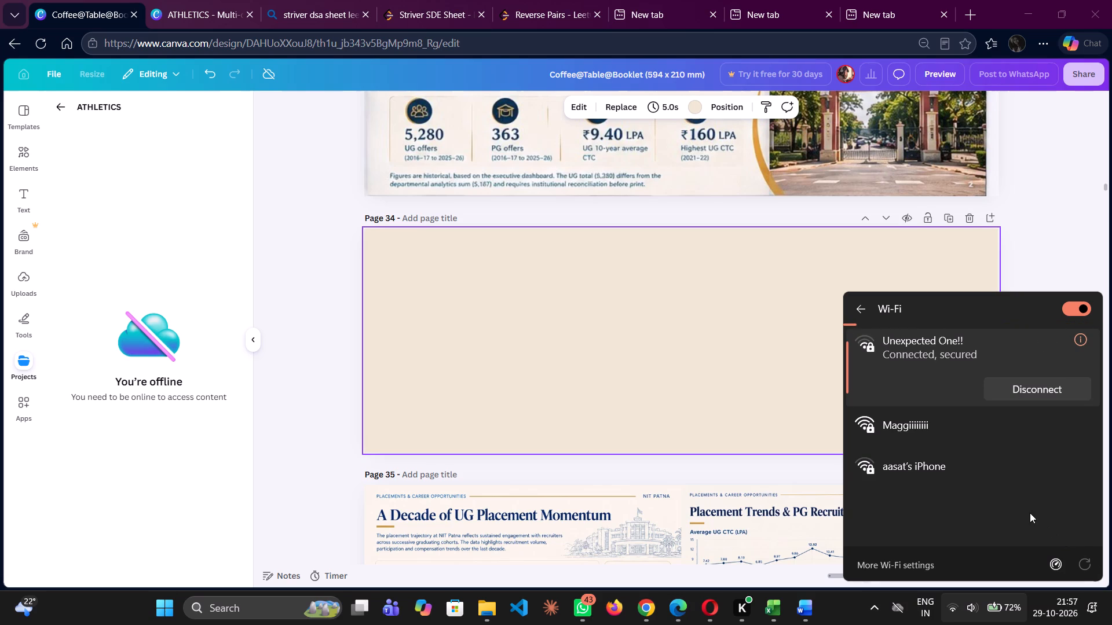
scroll(1030, 513, "up", 3)
left_click(1090, 562)
scroll(974, 496, "up", 1)
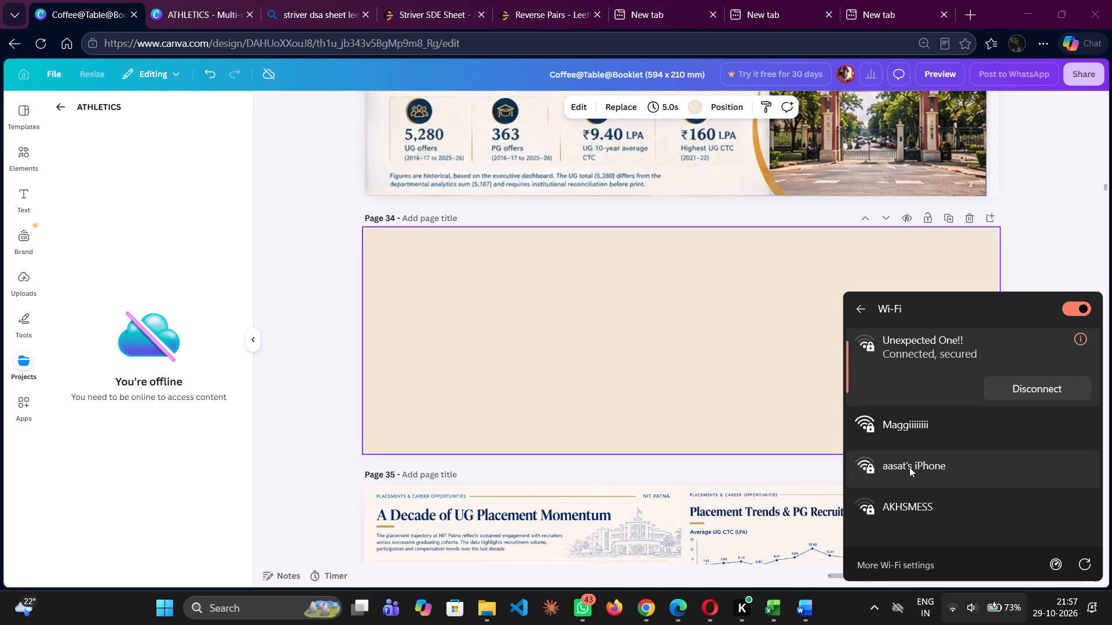
scroll(913, 497, "down", 1)
scroll(913, 497, "up", 1)
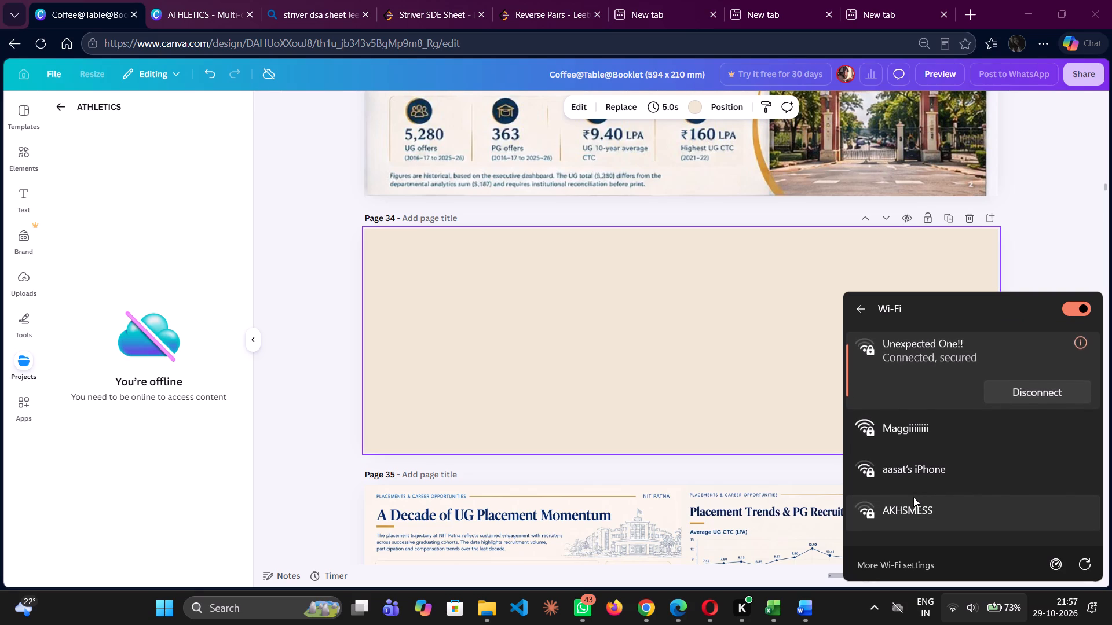
scroll(913, 497, "up", 1)
scroll(913, 497, "down", 2)
scroll(913, 497, "up", 1)
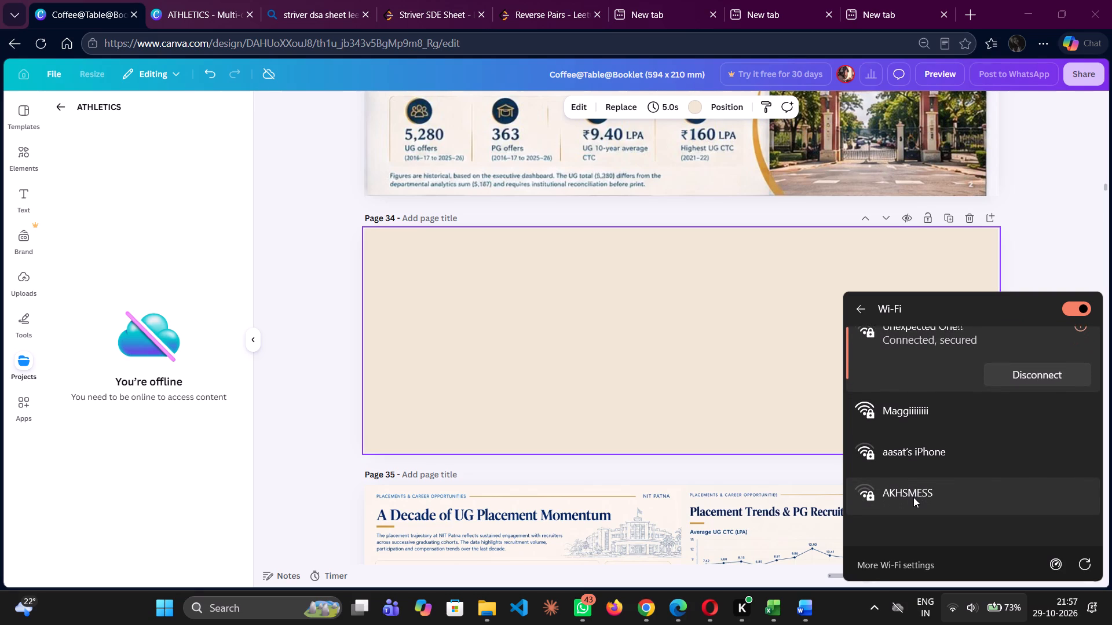
scroll(913, 497, "up", 1)
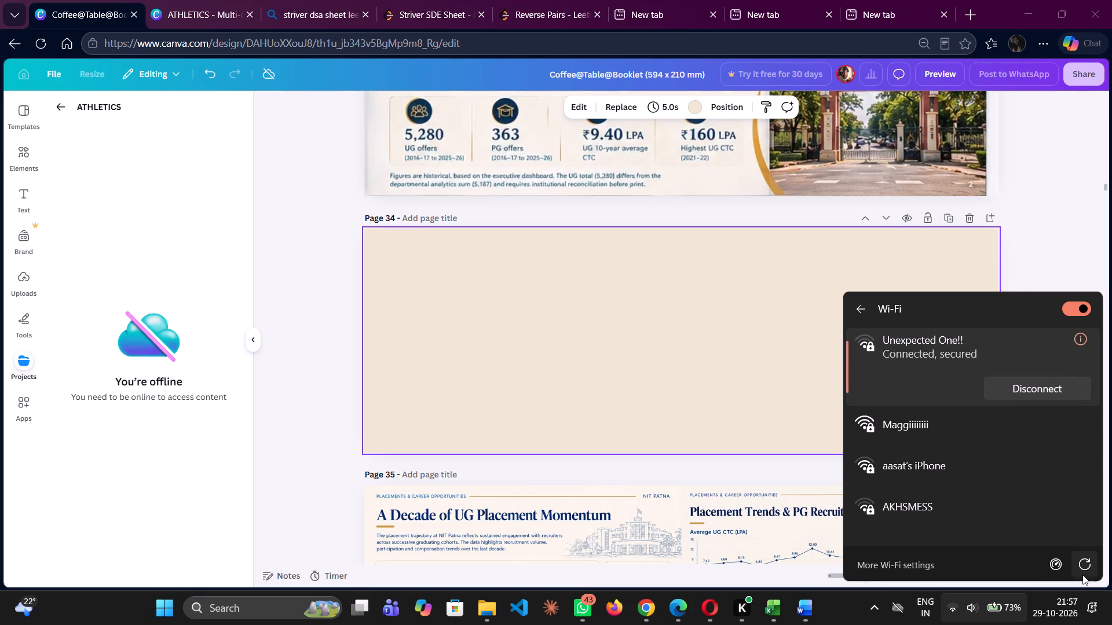
left_click(1074, 562)
left_click(1074, 562)
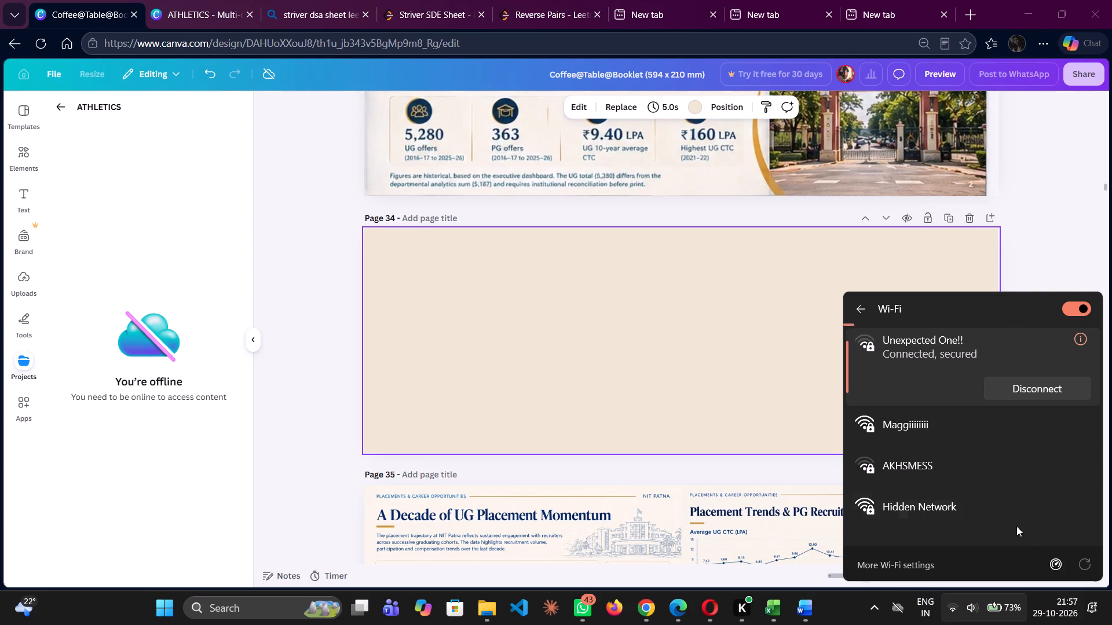
scroll(1078, 538, "down", 1)
scroll(1022, 483, "up", 2)
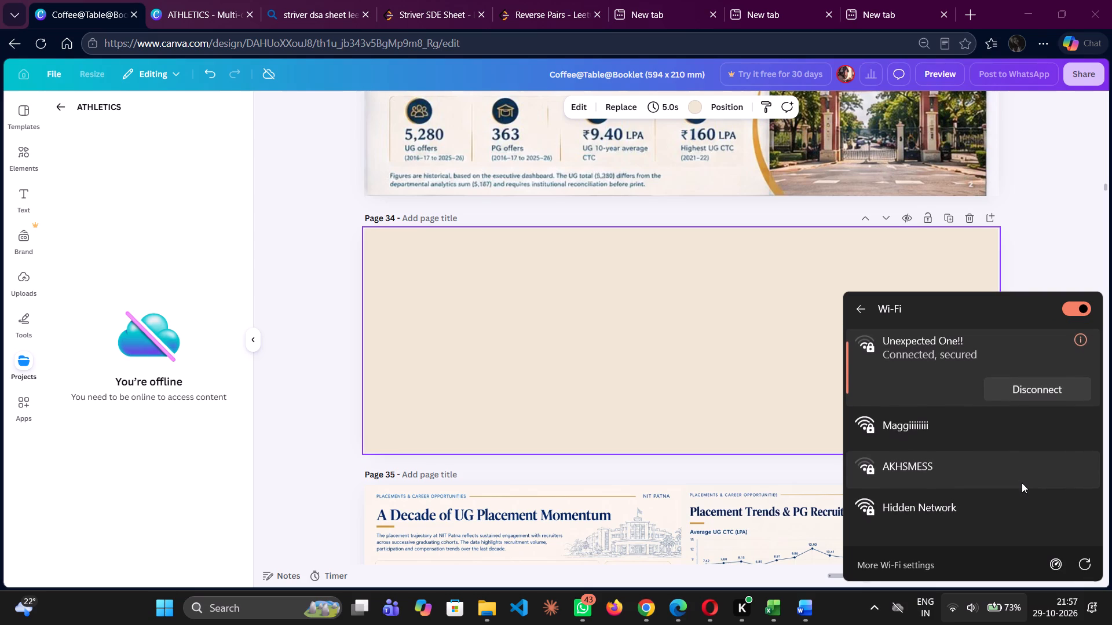
left_click(1082, 563)
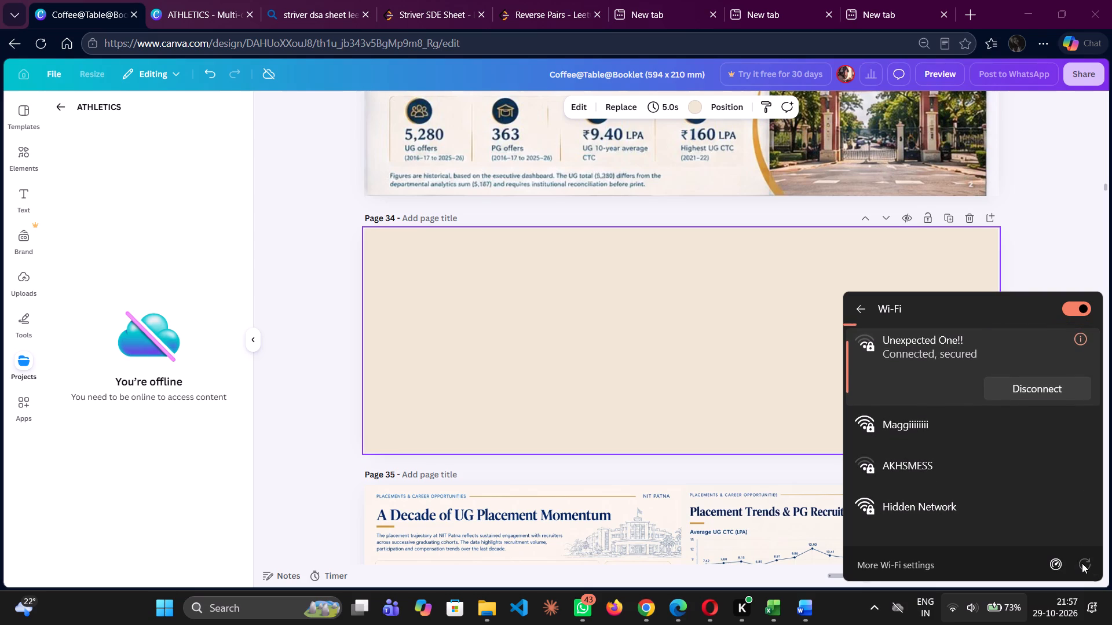
scroll(1020, 484, "up", 1)
scroll(1020, 484, "down", 1)
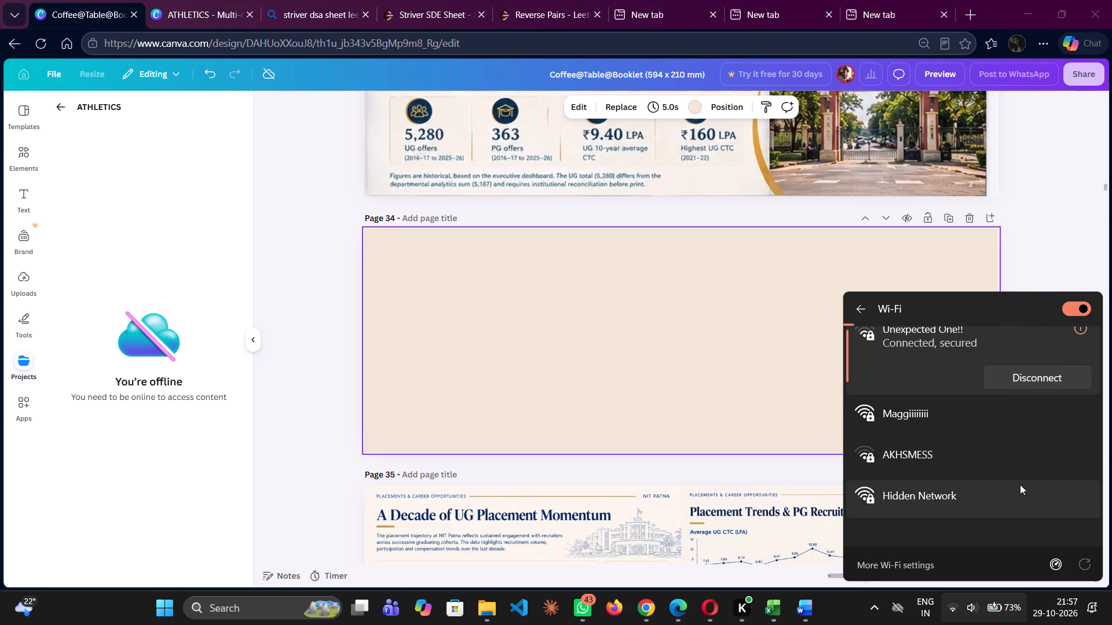
scroll(1020, 484, "down", 2)
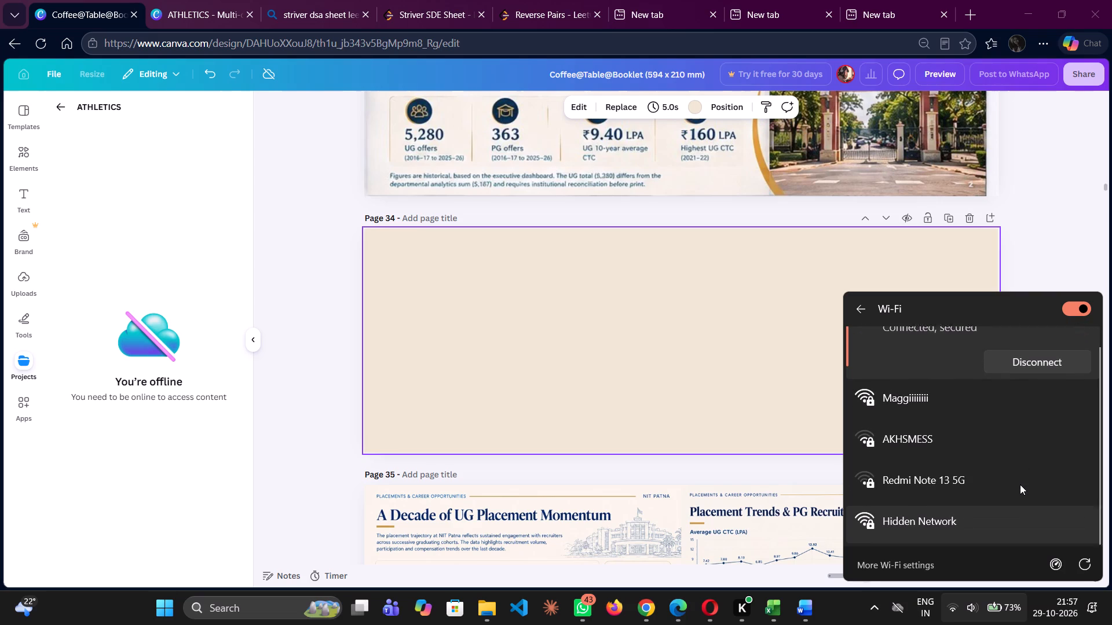
scroll(1020, 484, "down", 1)
scroll(1010, 494, "up", 1)
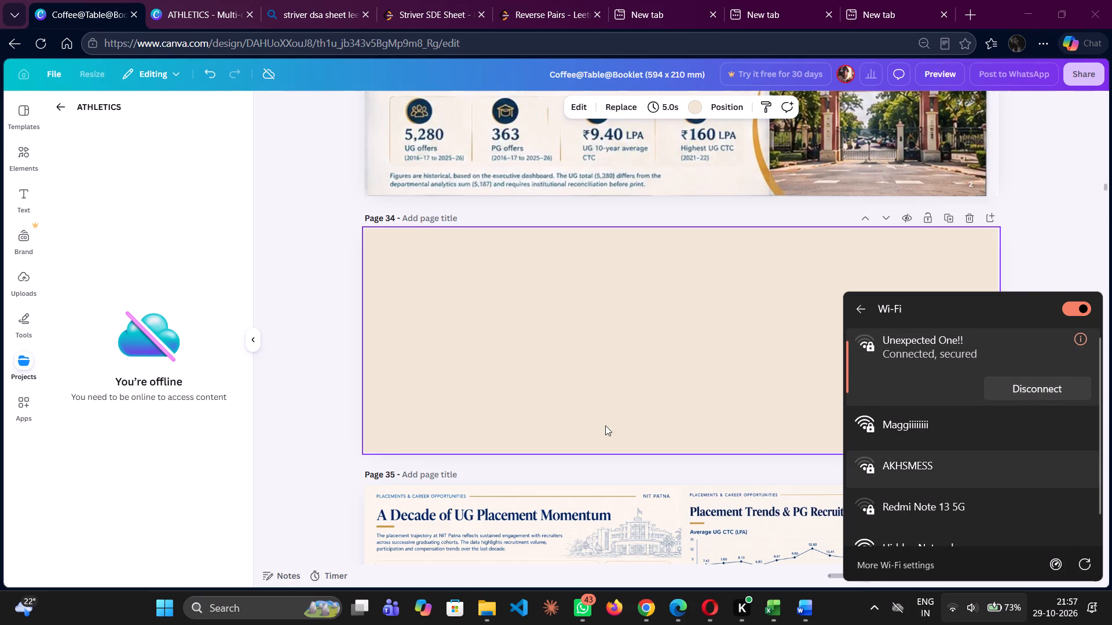
left_click(183, 377)
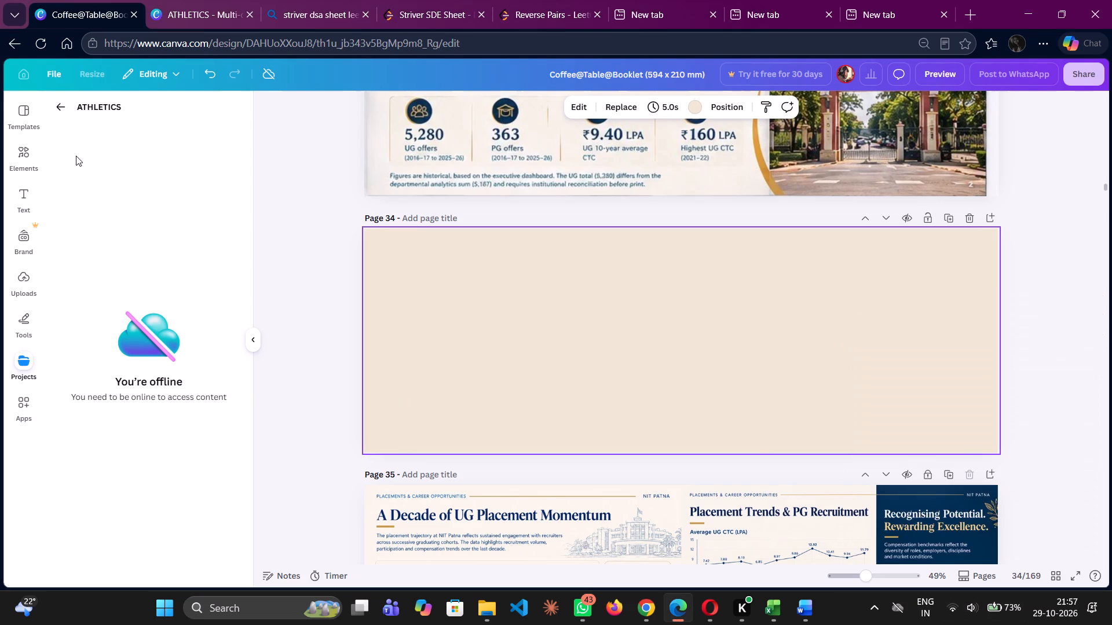
Go back from the ATHLETICS entry to the projects library and try to reload it.
left_click(65, 114)
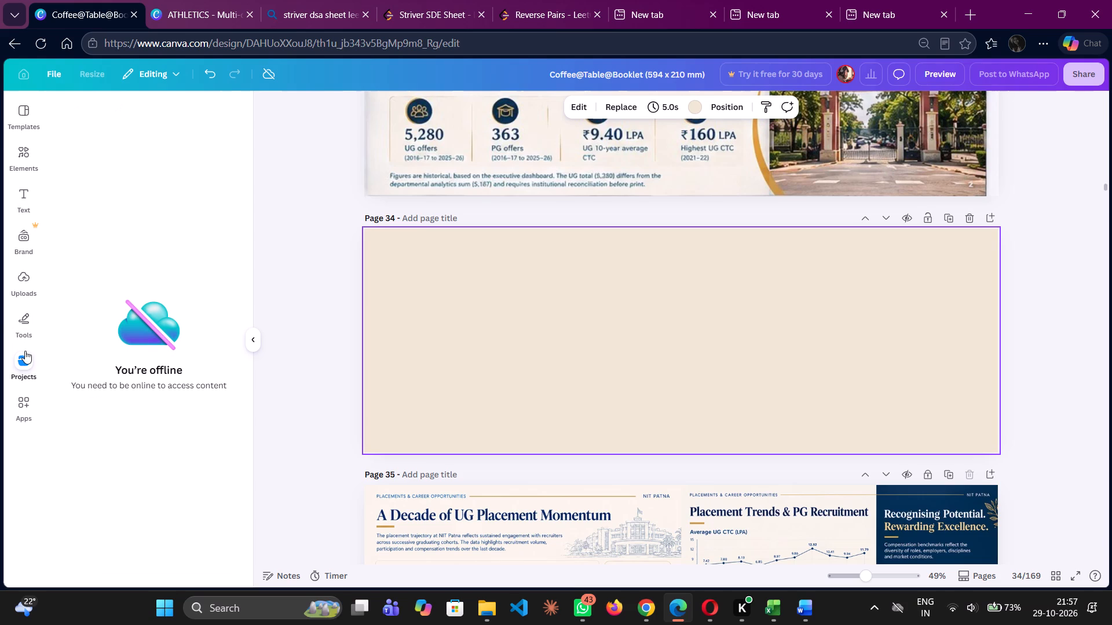
left_click(25, 351)
left_click(25, 351)
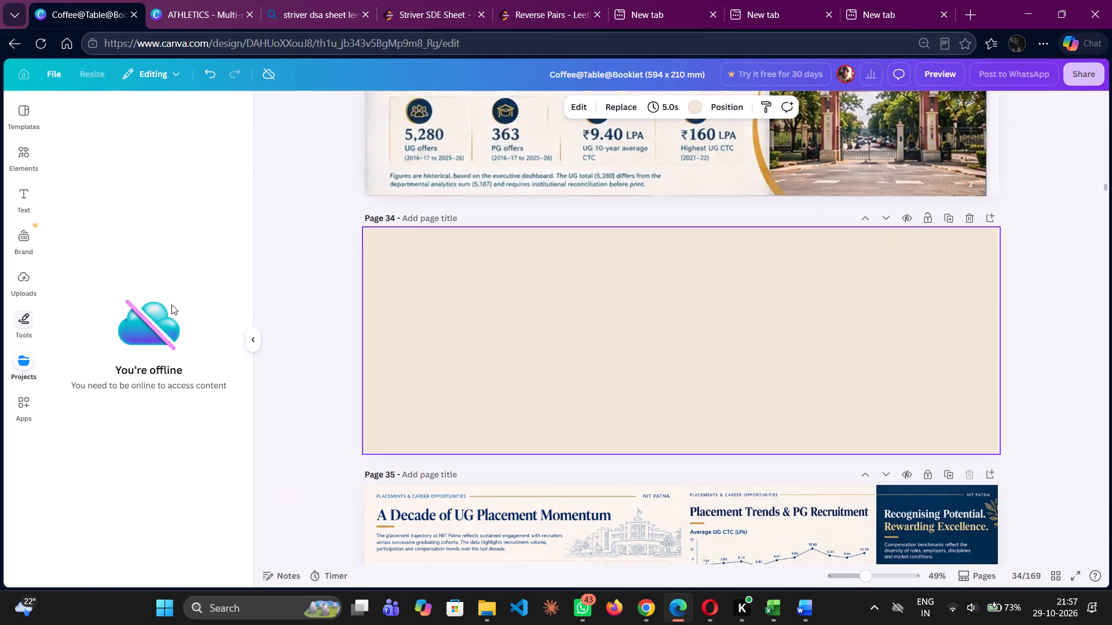
left_click(171, 304)
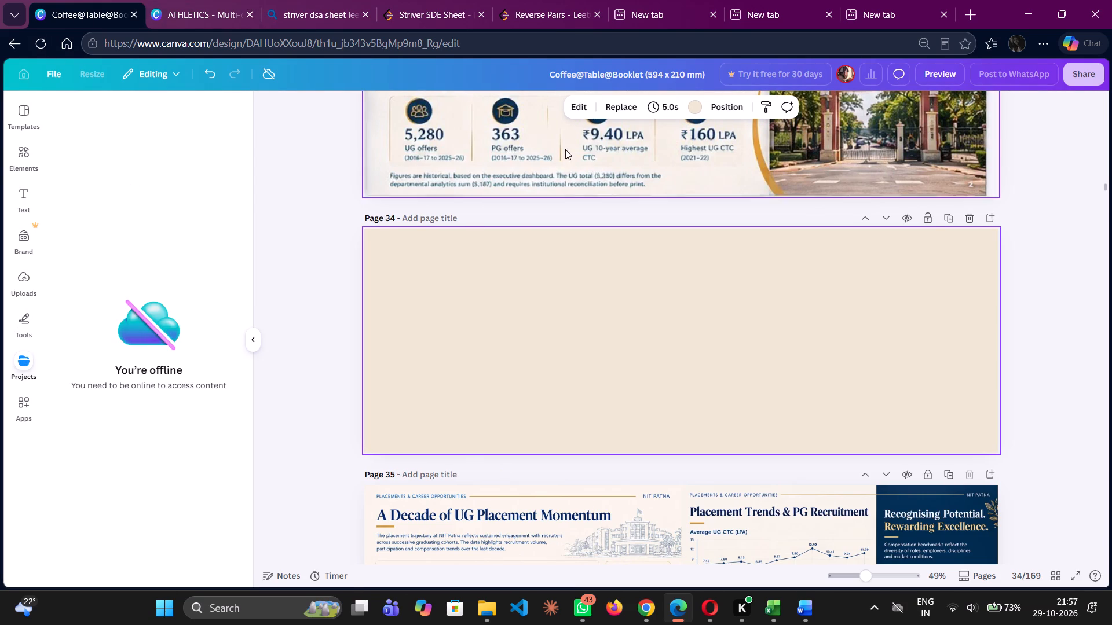
Check the current Wi-Fi connection in the system's quick settings, and return to the ATHLETICS design.
left_click(1006, 624)
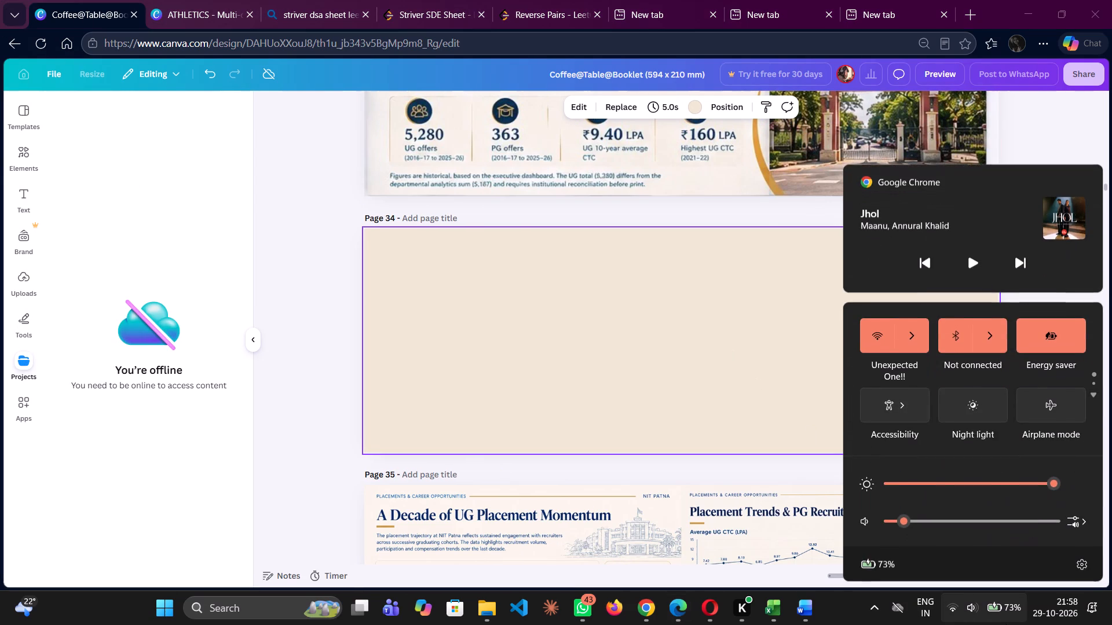
left_click(166, 0)
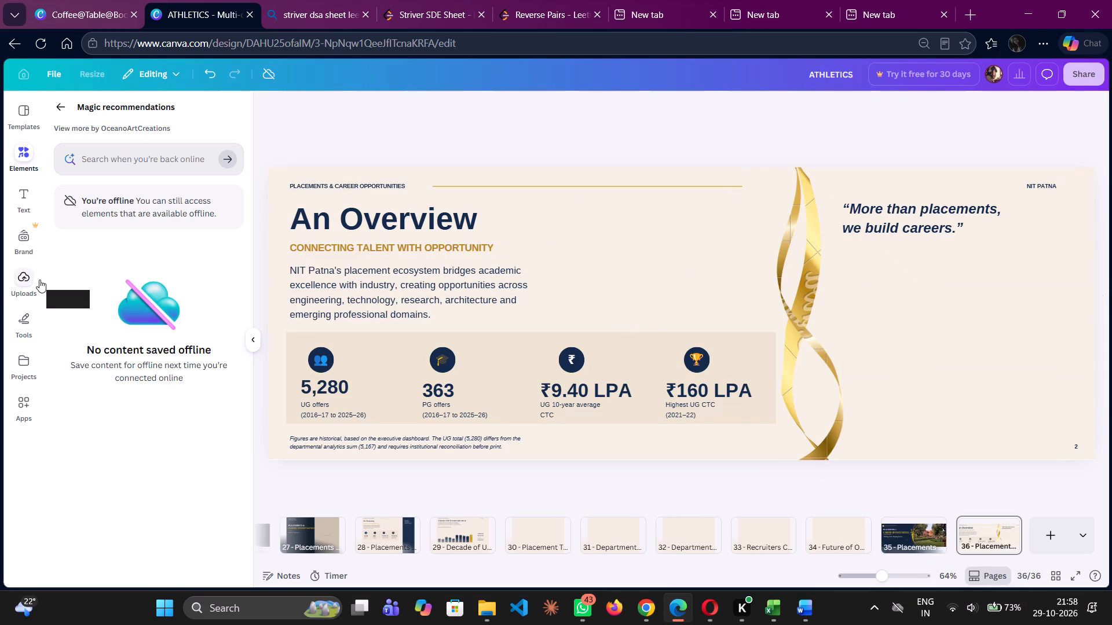
Resume editing the Coffee@Table@Booklet design and copy the campus gate photo under "The NIT Transformation" on page 20.
left_click(94, 0)
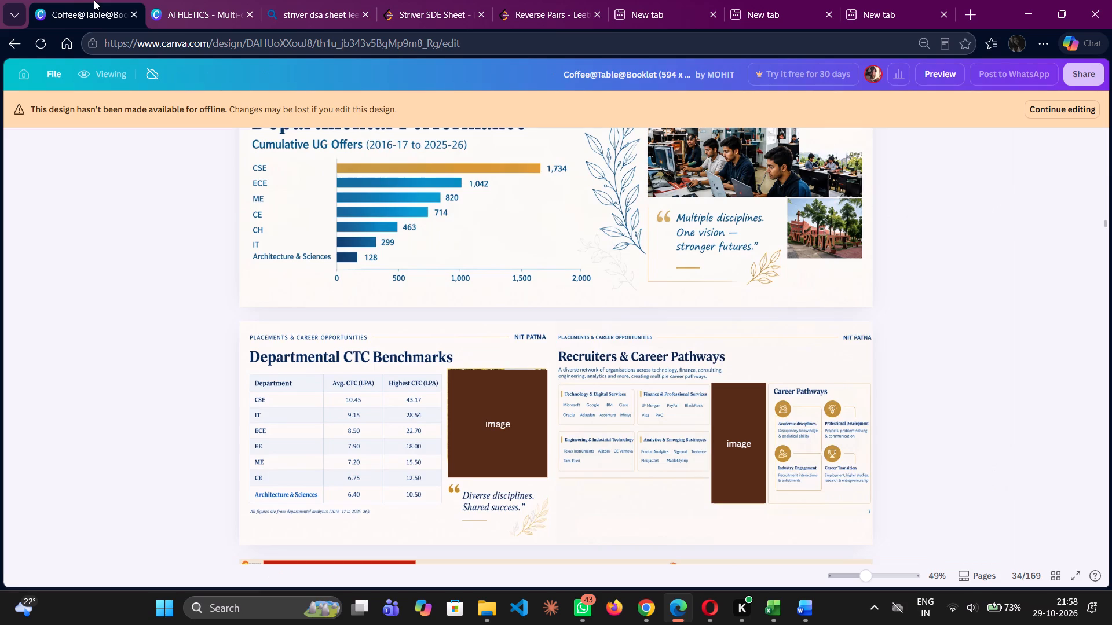
scroll(390, 249, "up", 9)
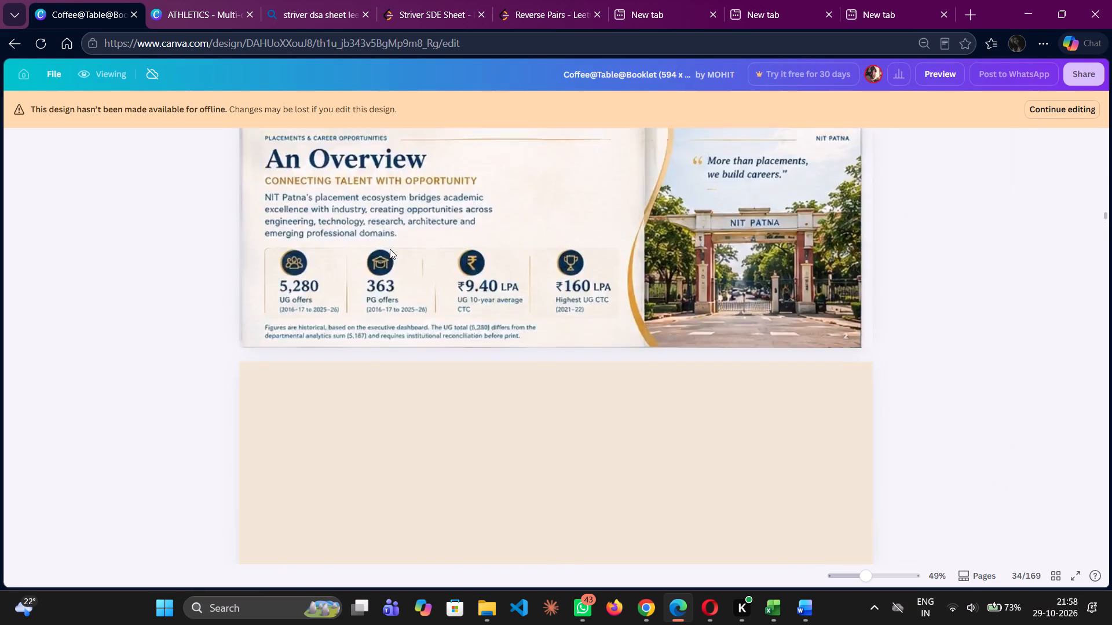
scroll(390, 249, "up", 7)
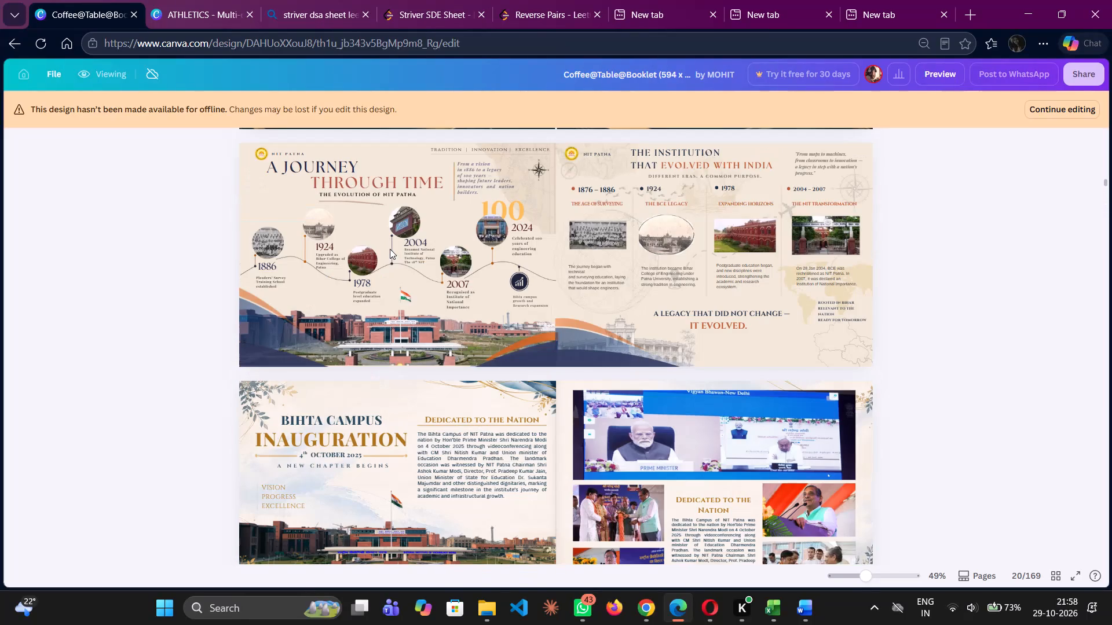
scroll(390, 249, "up", 1)
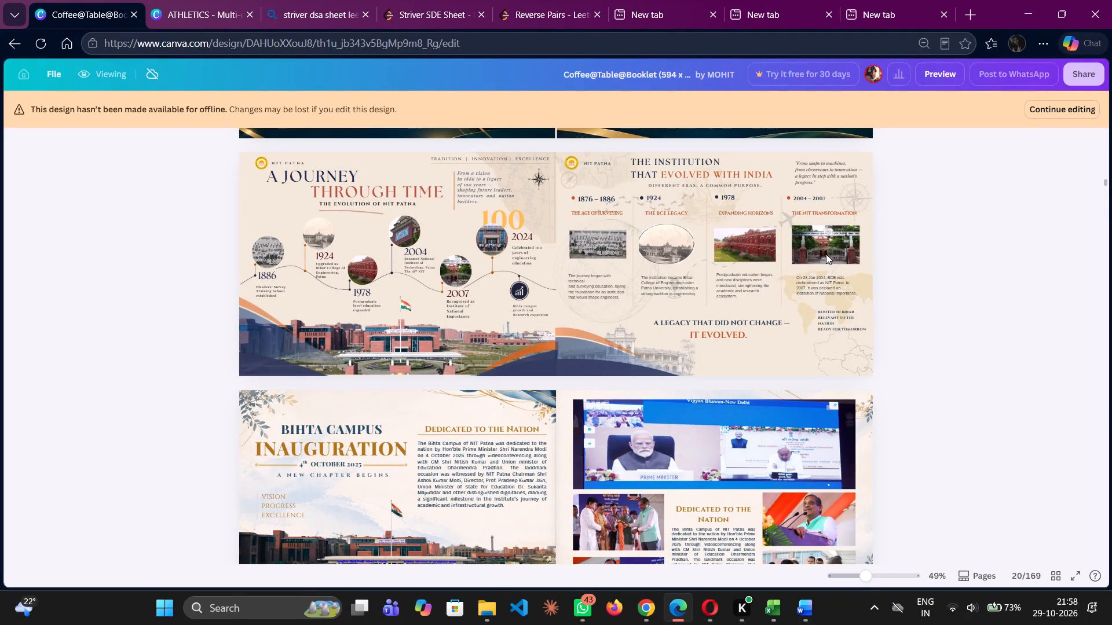
left_click(826, 254)
scroll(810, 220, "up", 1)
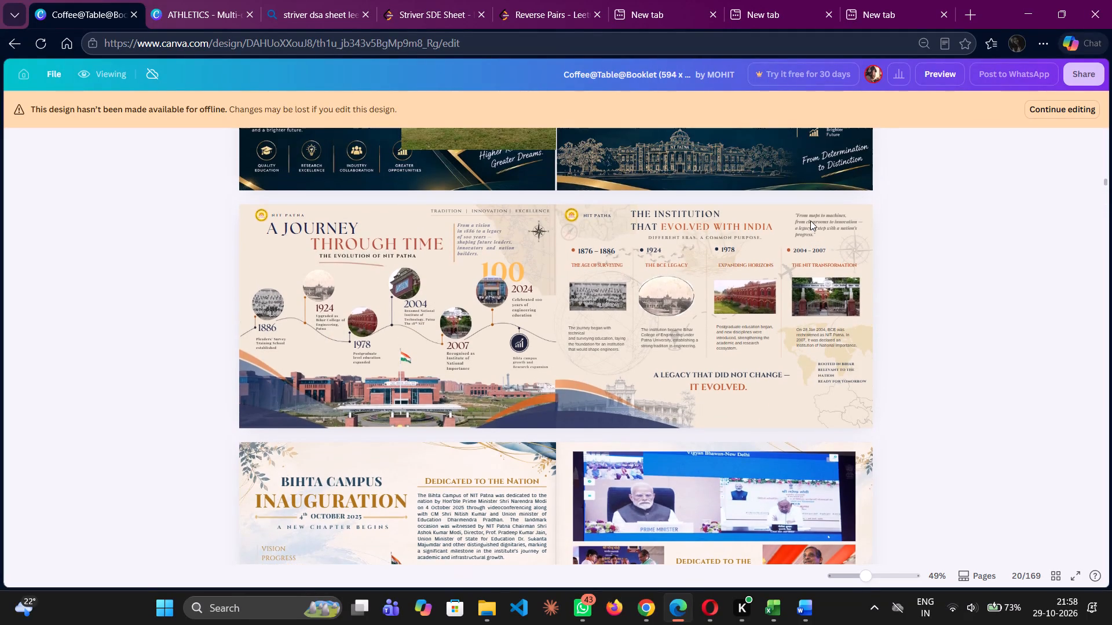
left_click(1060, 112)
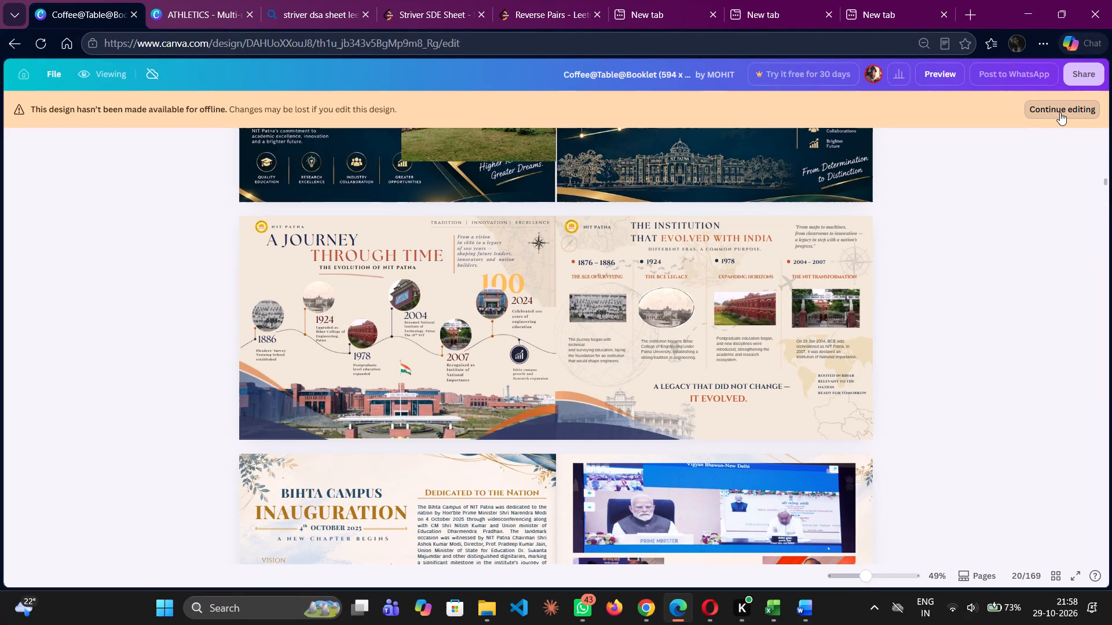
scroll(930, 444, "up", 1)
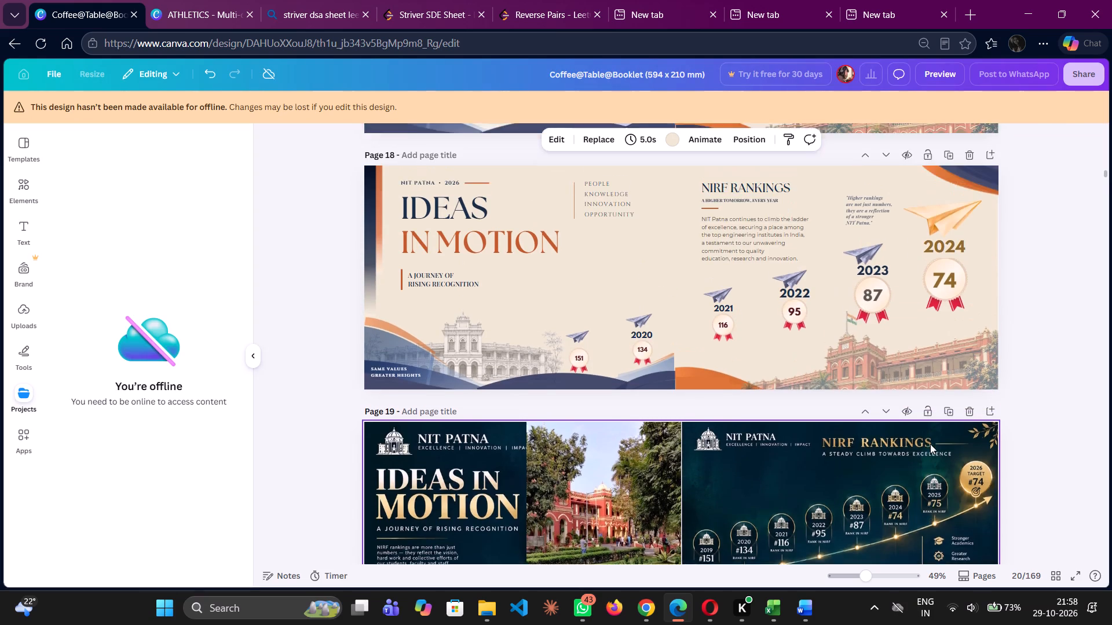
scroll(930, 444, "up", 2)
scroll(930, 444, "down", 5)
scroll(930, 444, "up", 1)
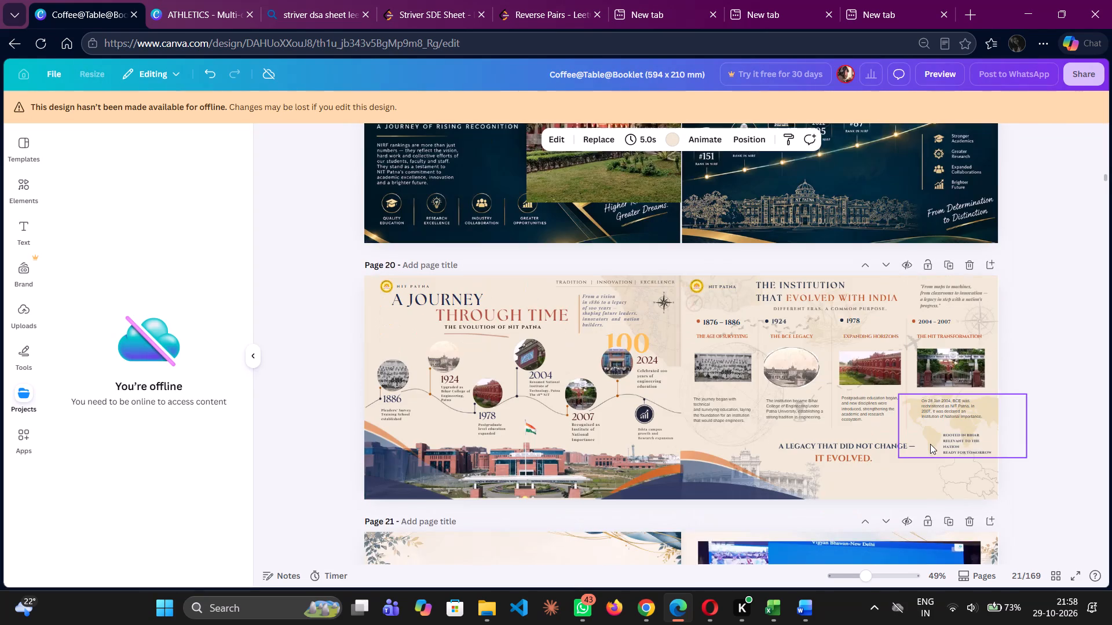
scroll(930, 444, "up", 1)
scroll(930, 444, "down", 1)
left_click(972, 332)
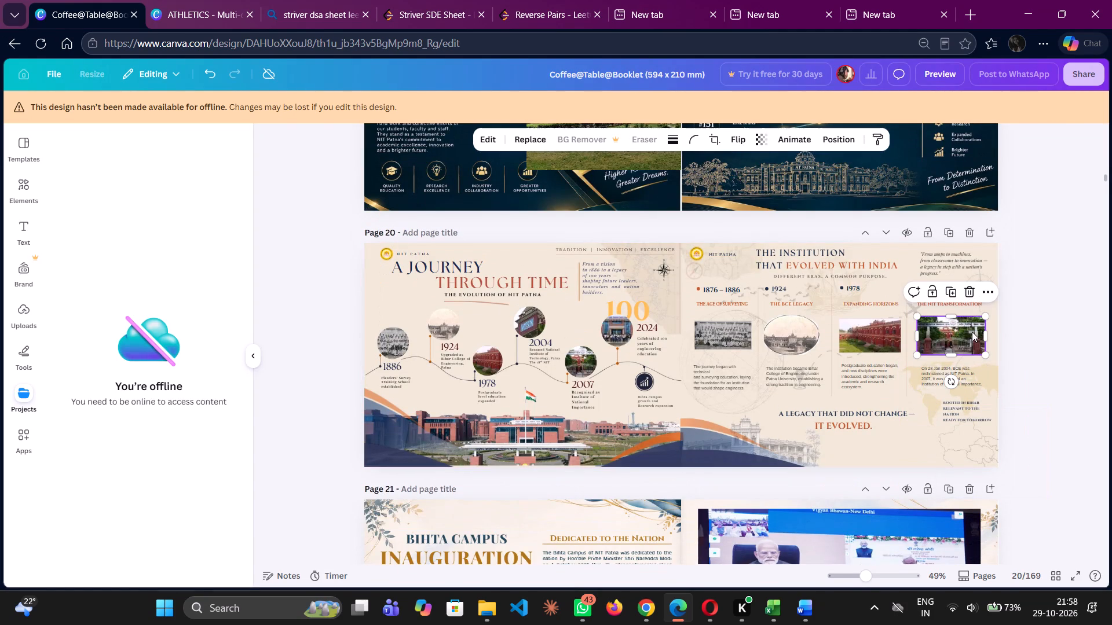
key("ctrl+c")
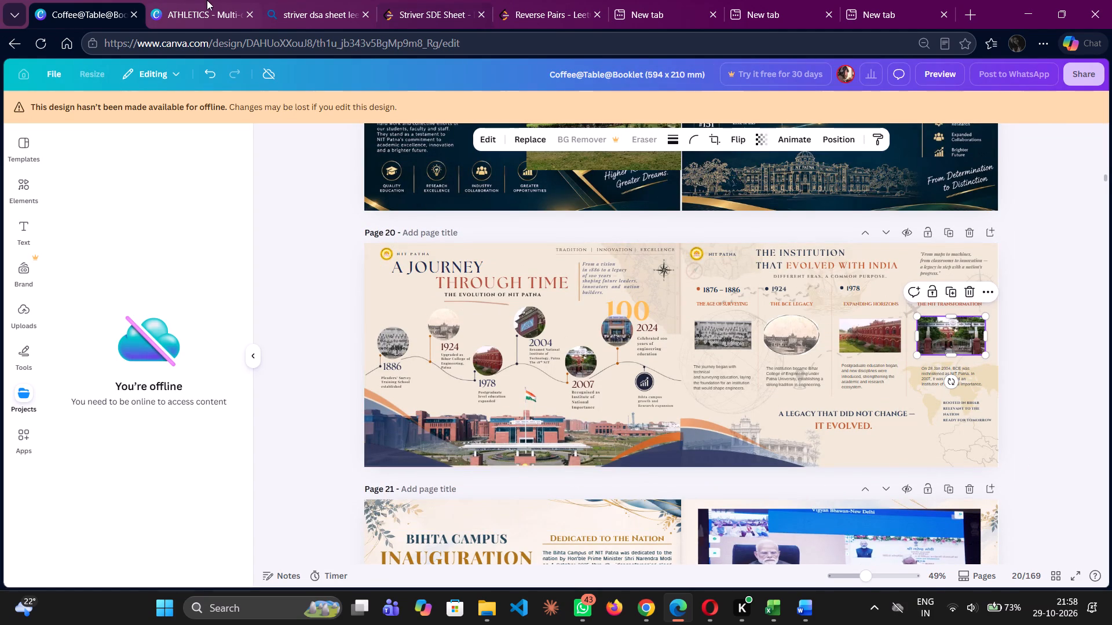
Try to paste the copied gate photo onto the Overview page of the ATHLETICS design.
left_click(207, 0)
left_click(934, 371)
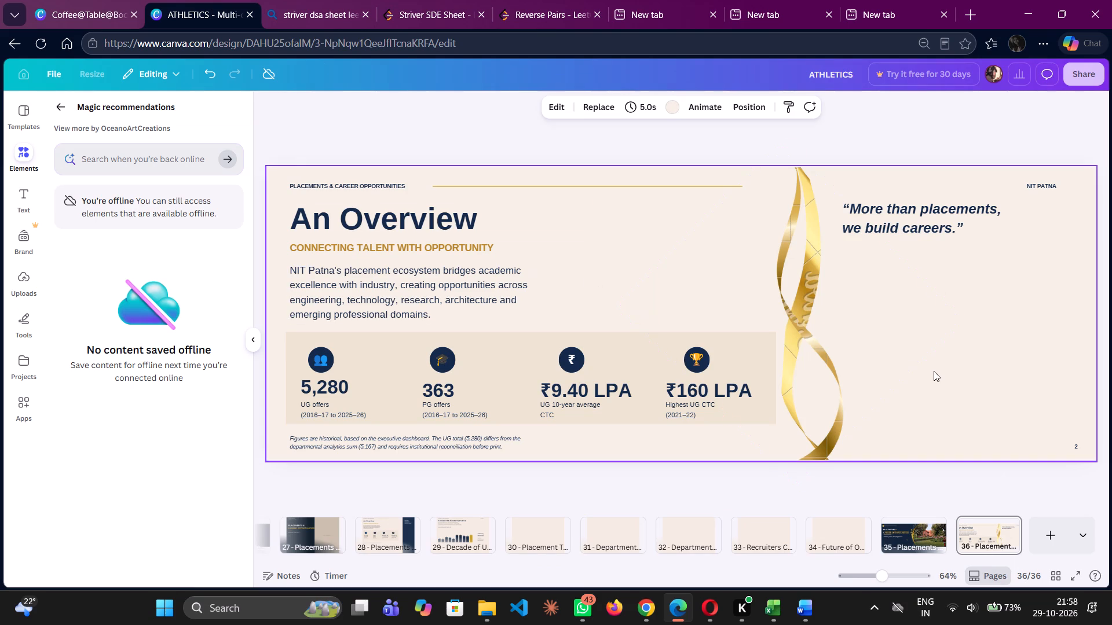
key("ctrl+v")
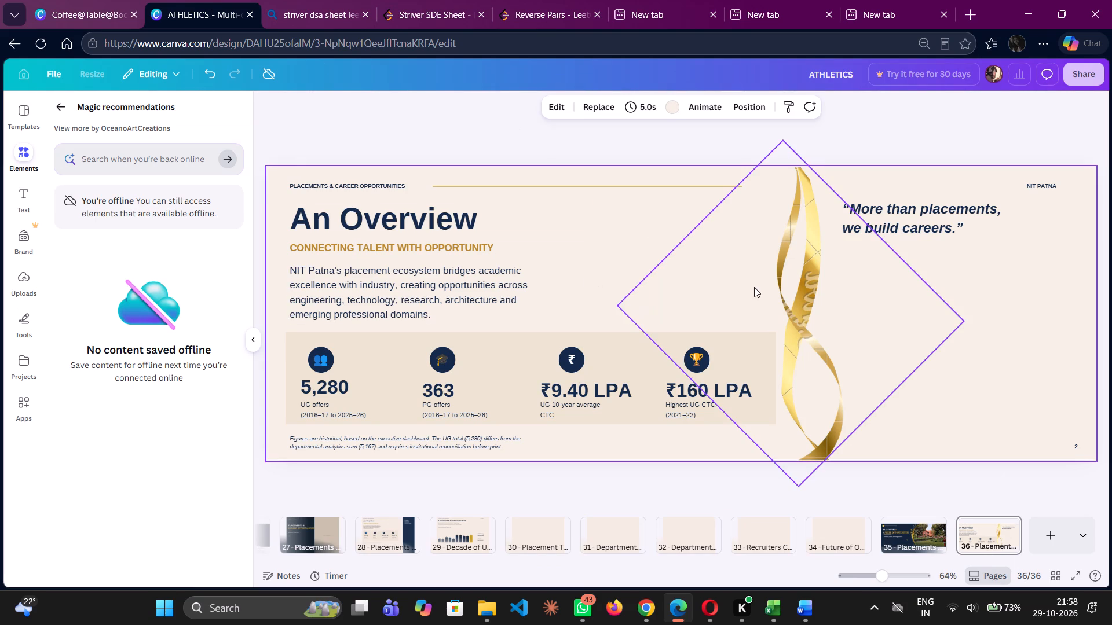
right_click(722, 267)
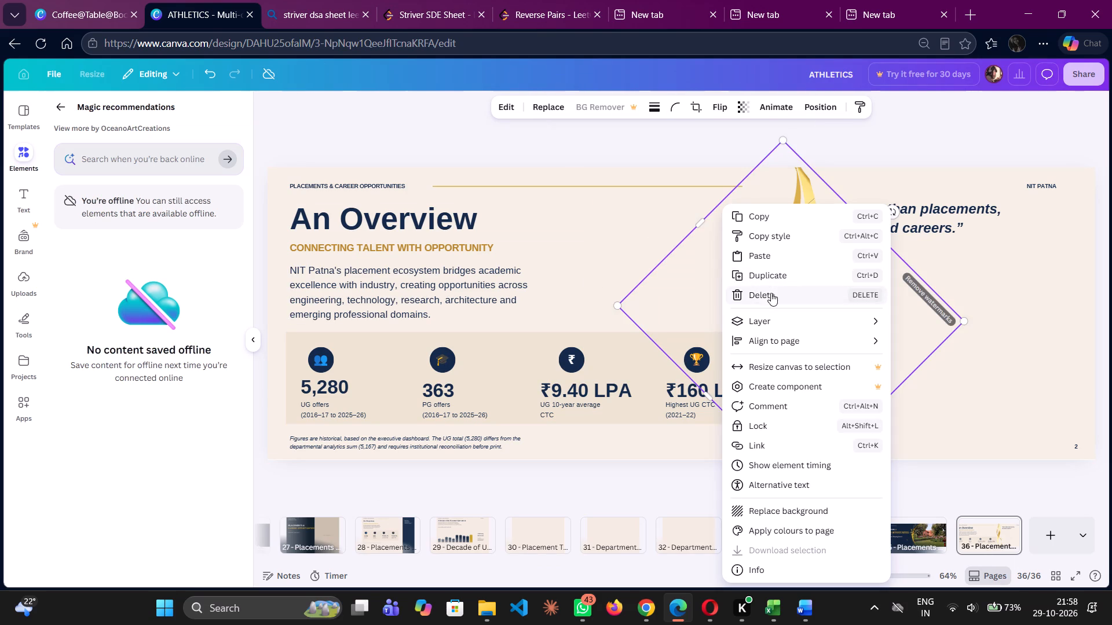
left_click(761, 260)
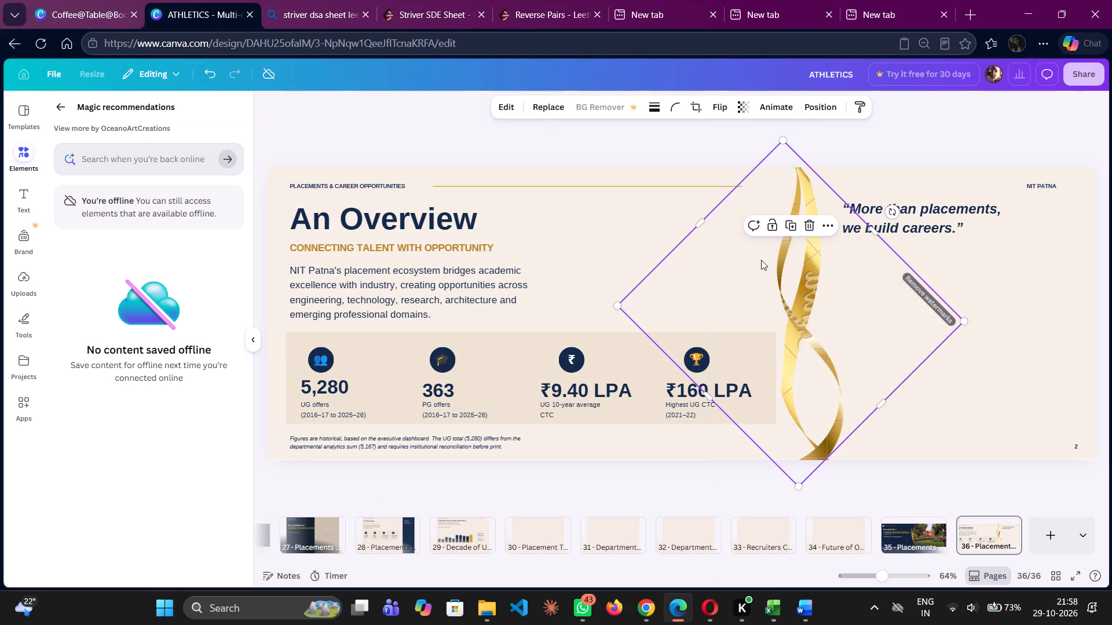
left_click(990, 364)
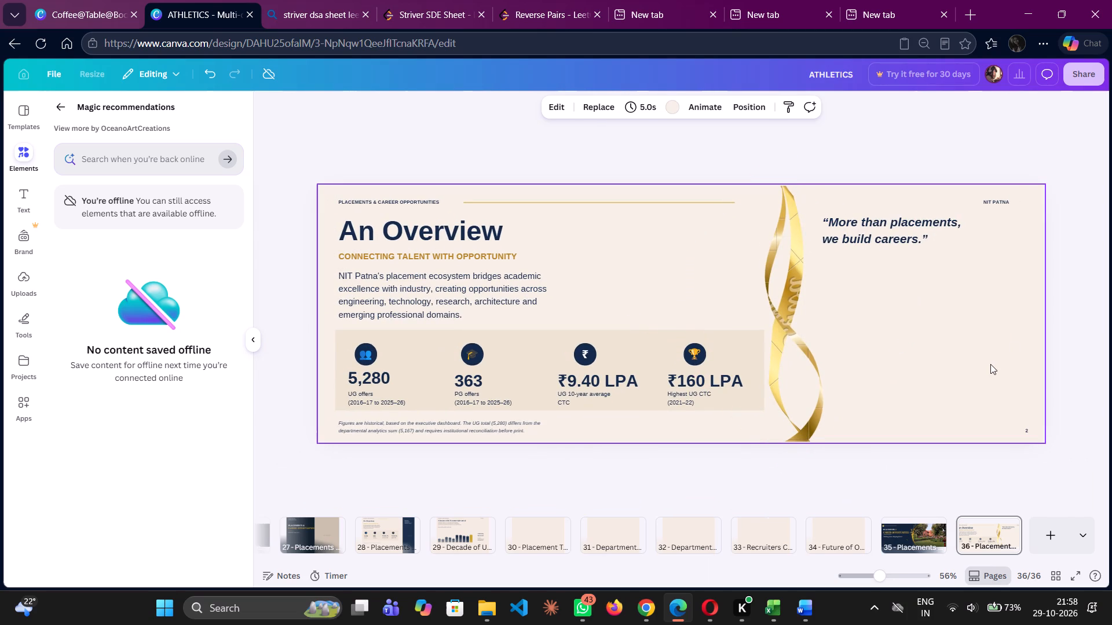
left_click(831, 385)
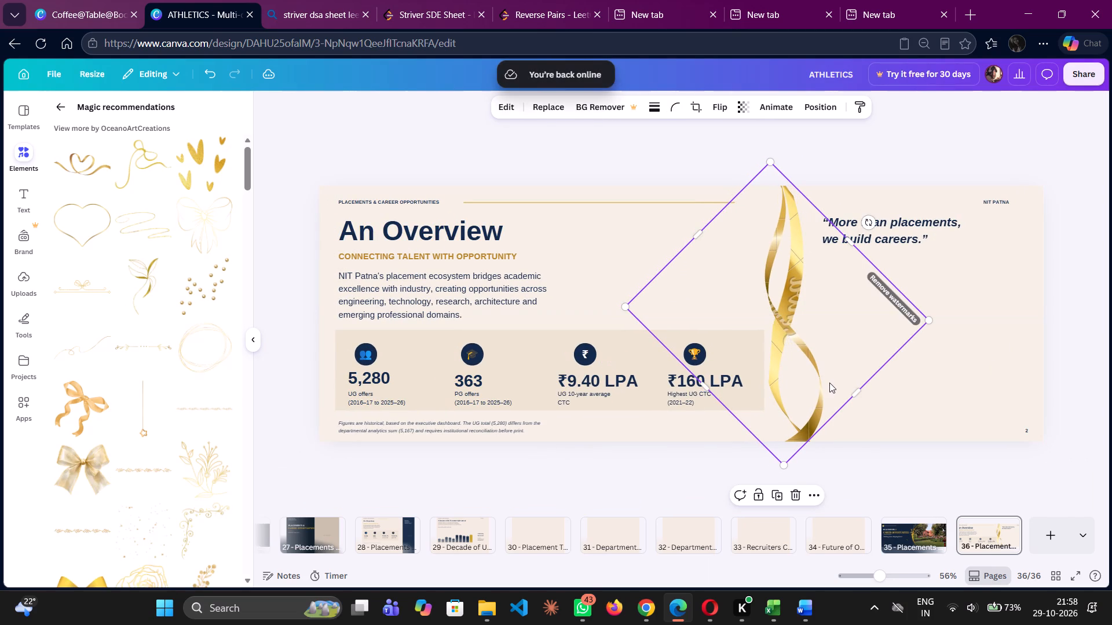
Copy the campus gate photo from page 20 of the Coffee@Table@Booklet design again and paste it onto the ATHLETICS Overview page.
left_click(98, 0)
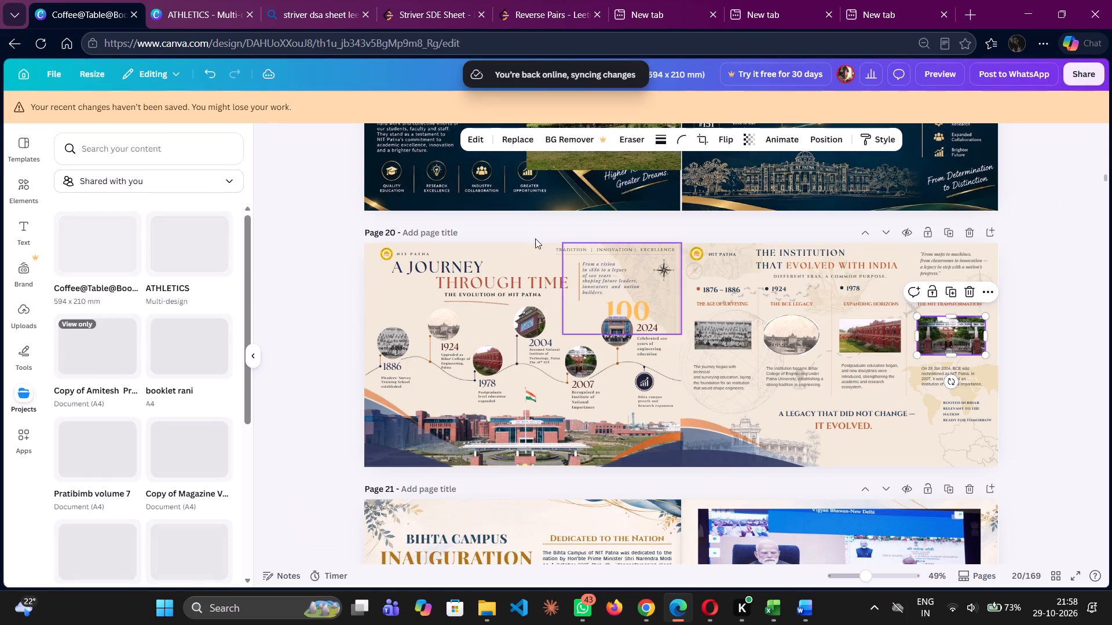
left_click(952, 337)
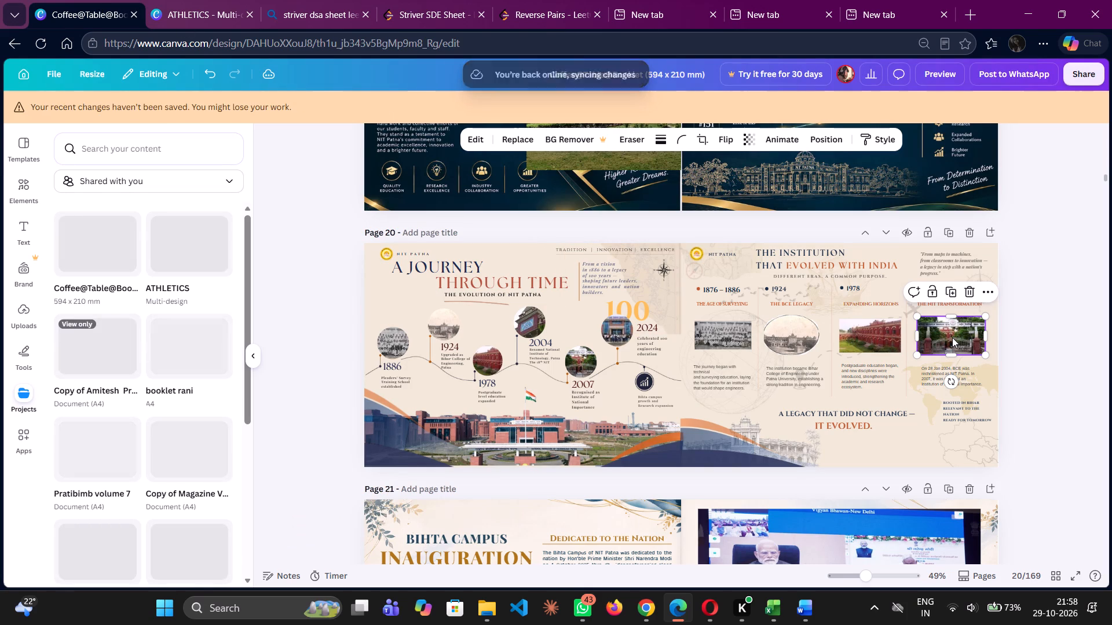
key("ctrl+c")
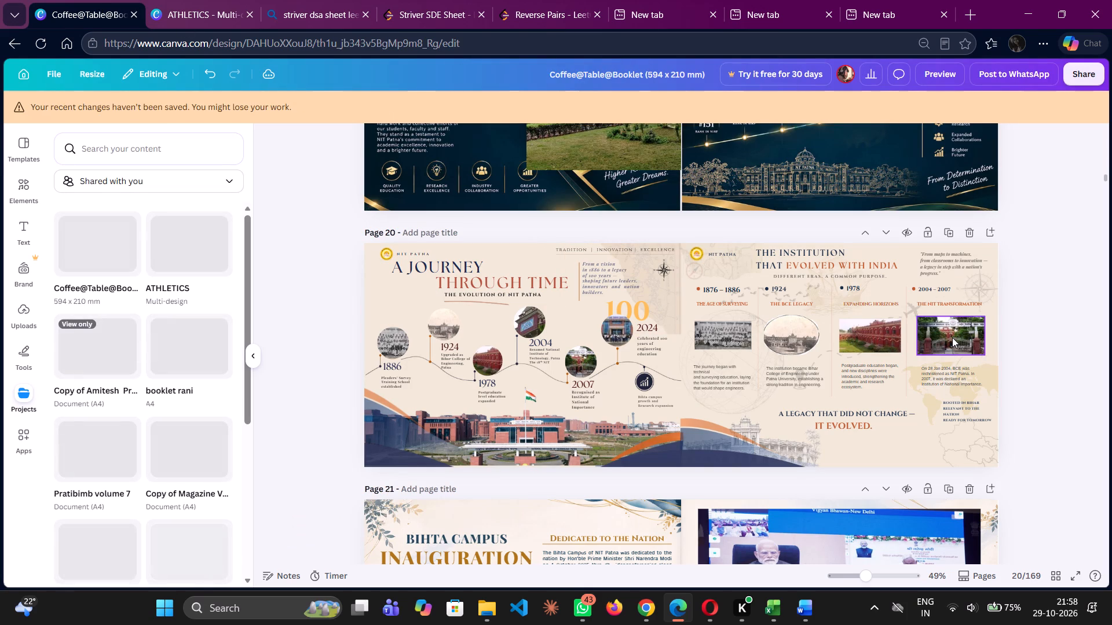
left_click(952, 337)
left_click_drag(952, 337, 950, 351)
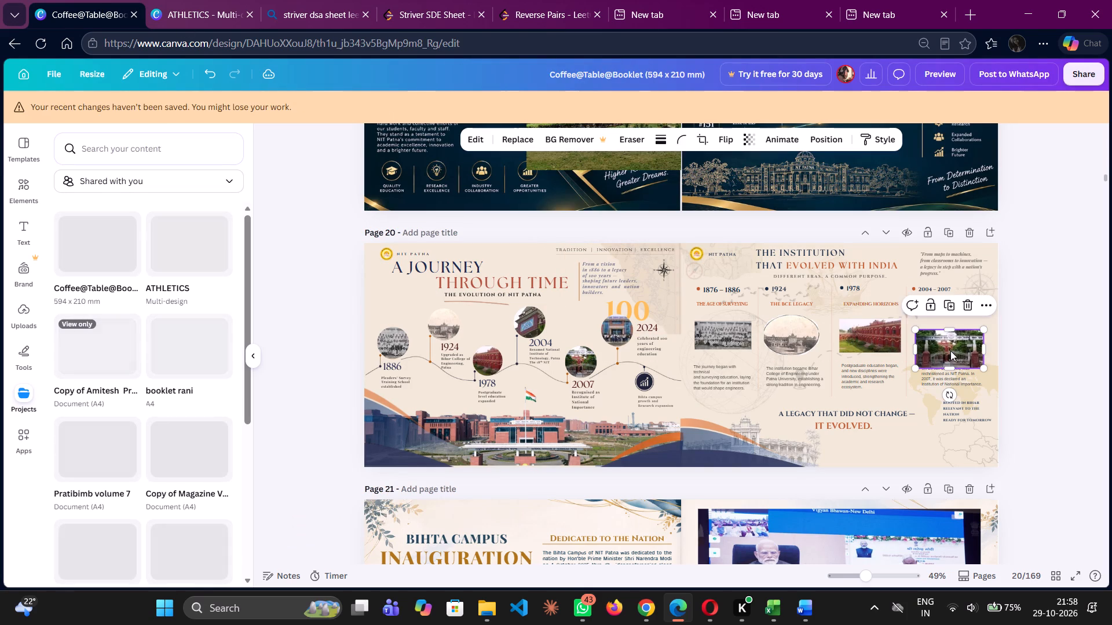
key("ctrl+z")
key("ctrl+c")
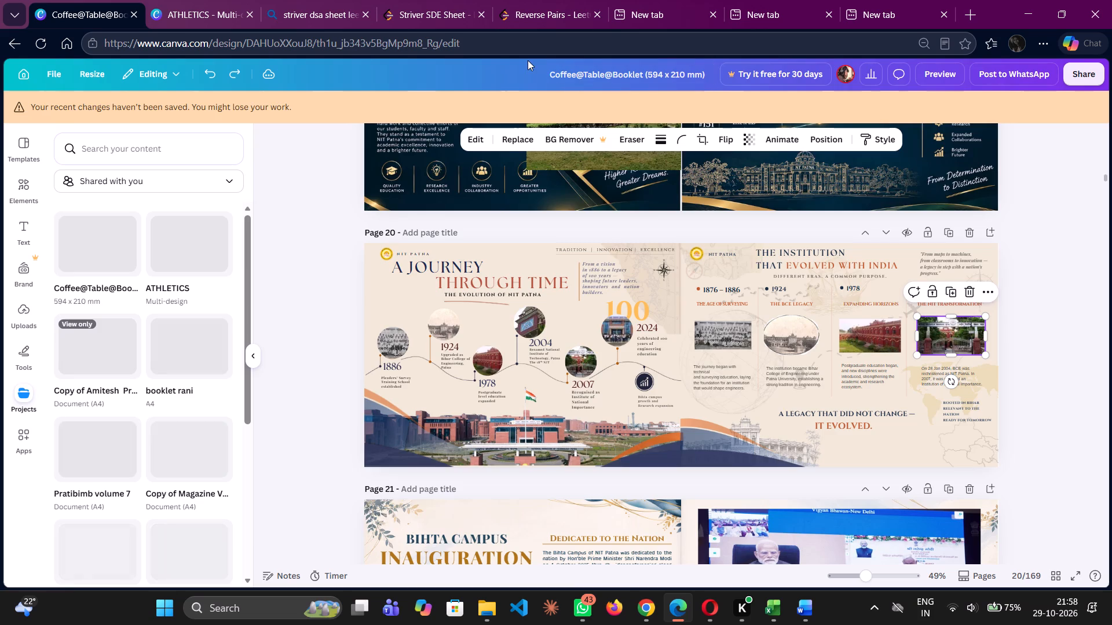
left_click(207, 0)
left_click(974, 359)
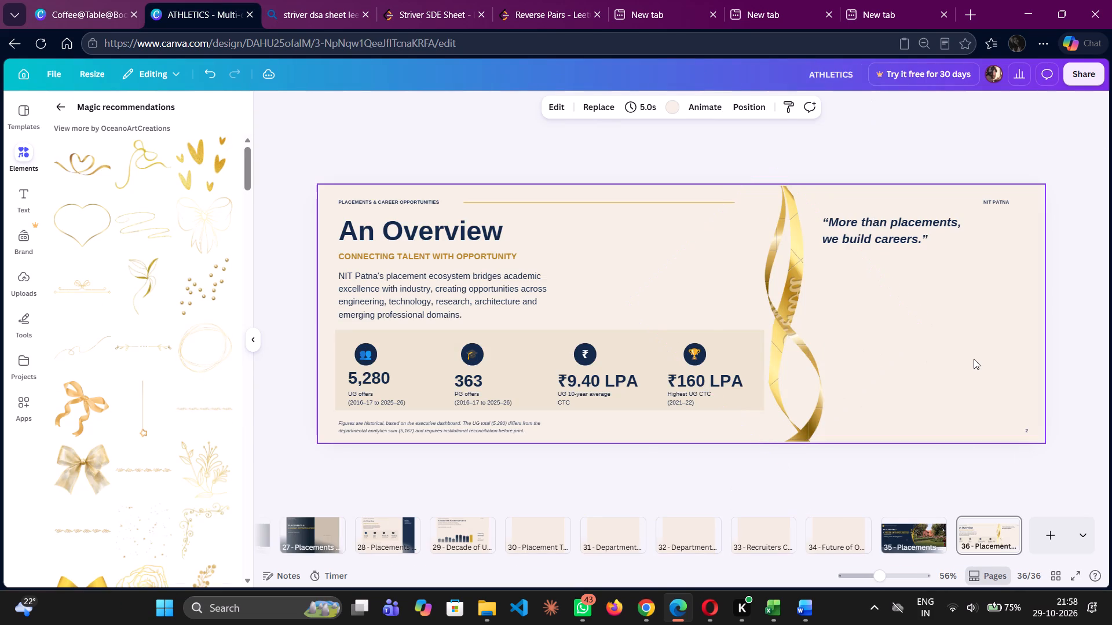
key("ctrl+v")
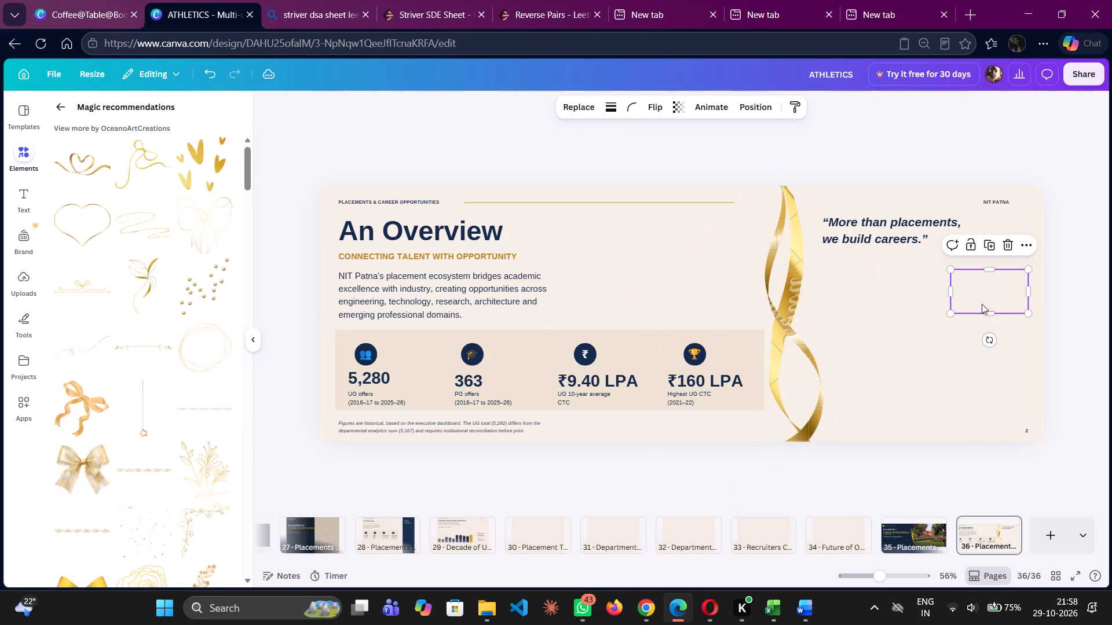
Enlarge the pasted gate photo and fit it into the page's lower-right corner, below the “More than placements” quote.
left_click_drag(950, 312, 848, 448)
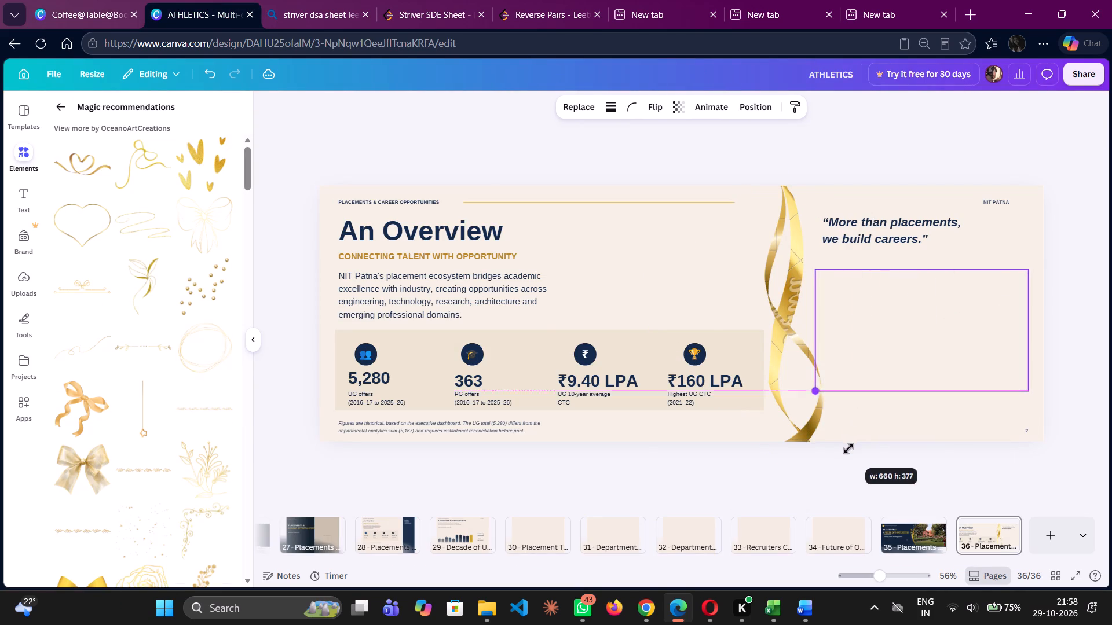
left_click_drag(848, 448, 837, 489)
left_click_drag(906, 322, 930, 336)
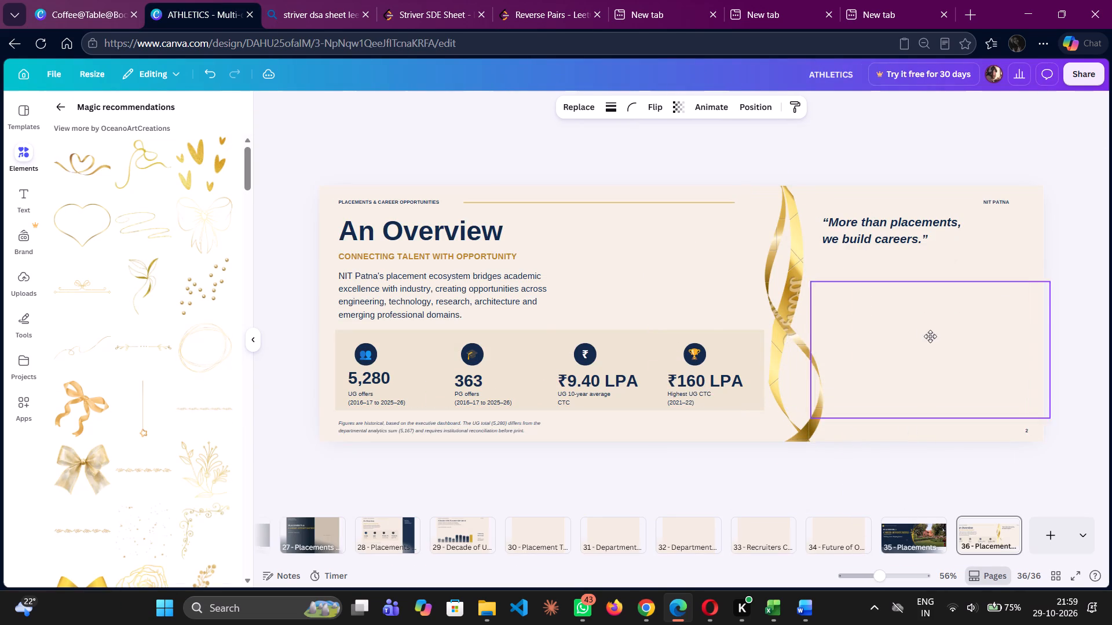
left_click_drag(930, 336, 921, 355)
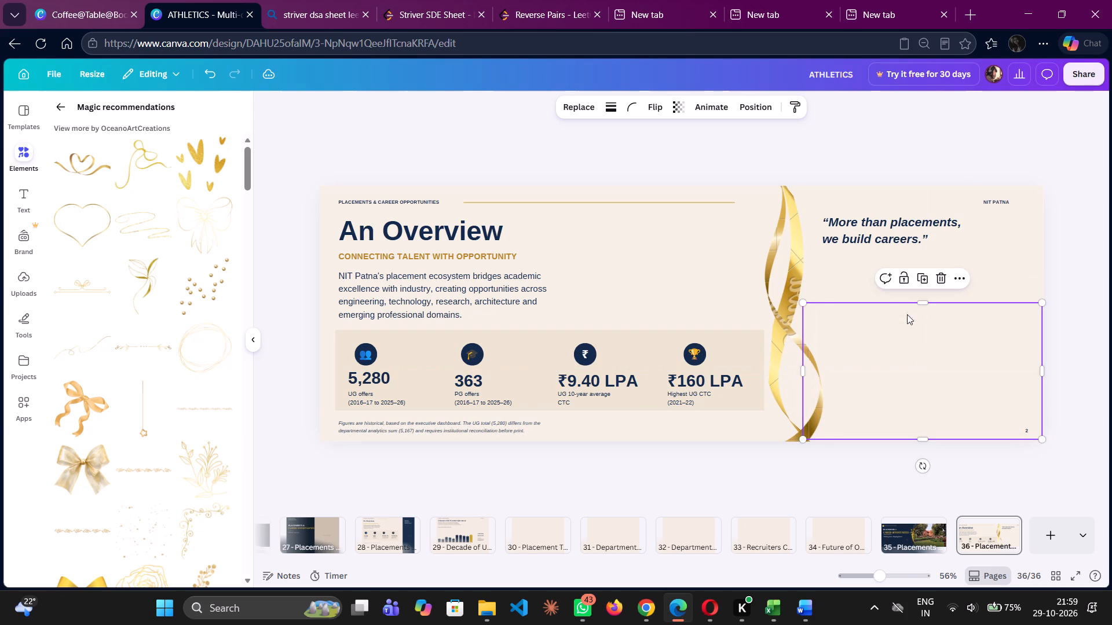
left_click(803, 307)
left_click_drag(800, 305, 795, 270)
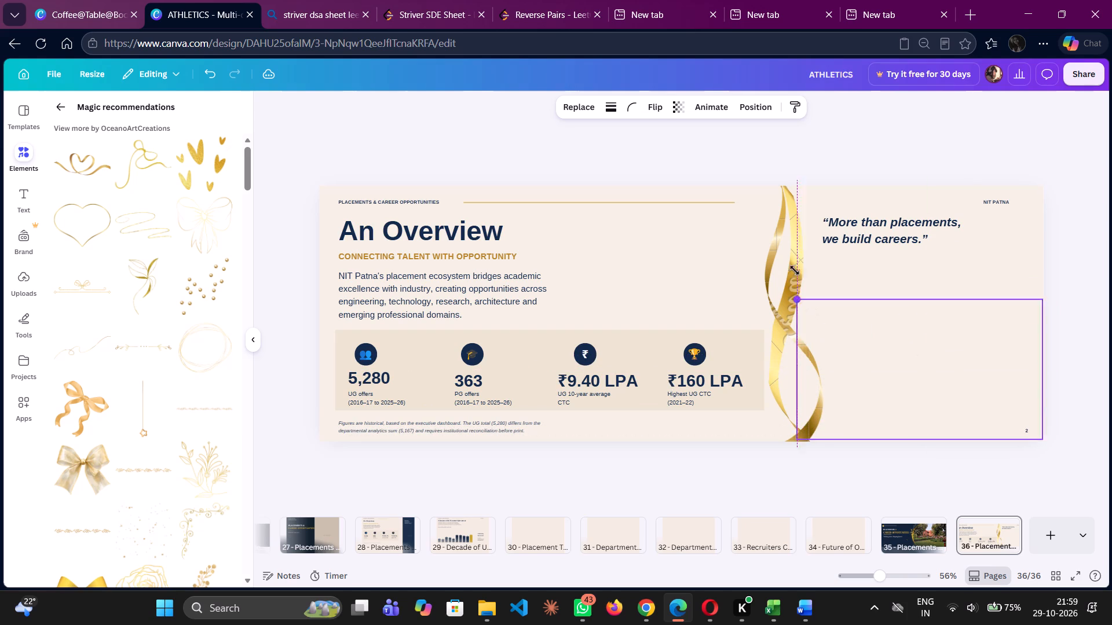
left_click_drag(795, 270, 643, 141)
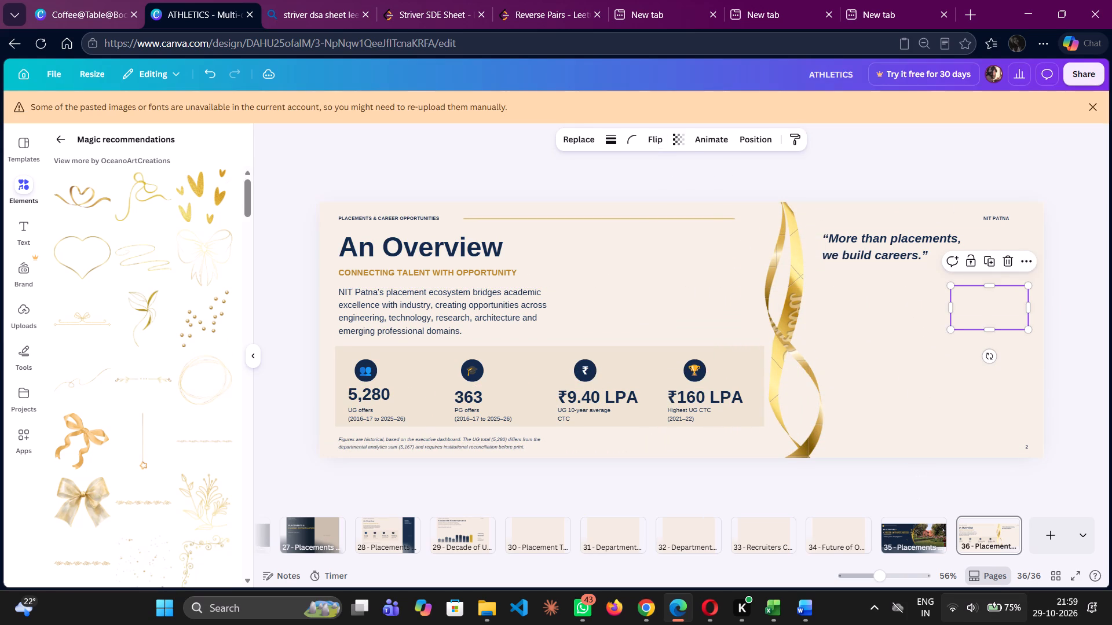
Switch the computer's Wi-Fi connection to the NITP network and return to the page.
left_click(957, 619)
left_click(914, 332)
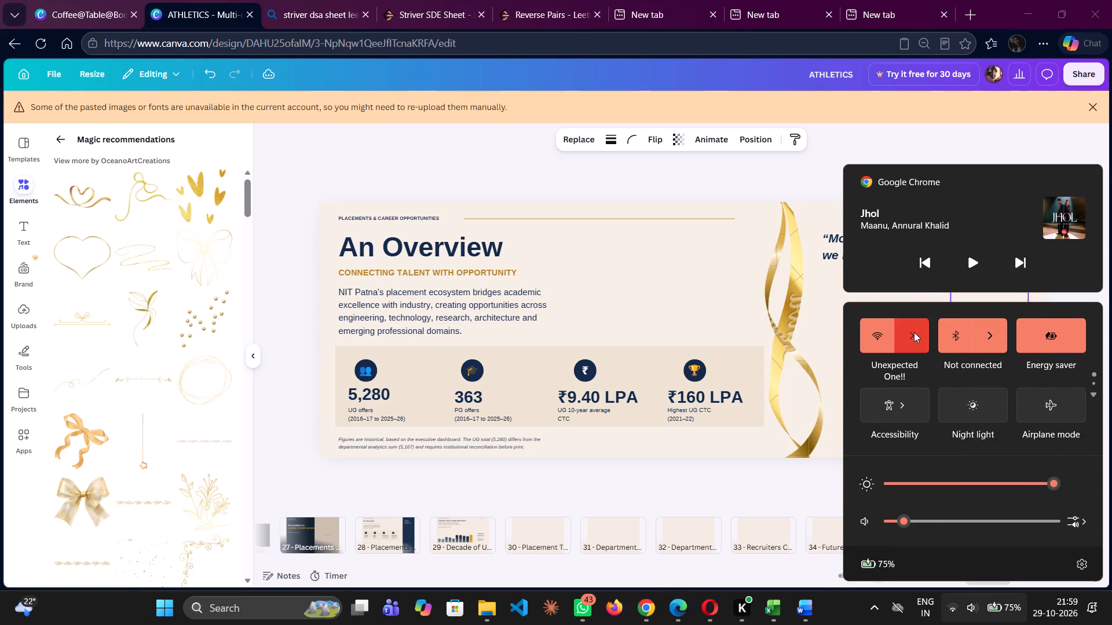
scroll(941, 476, "down", 1)
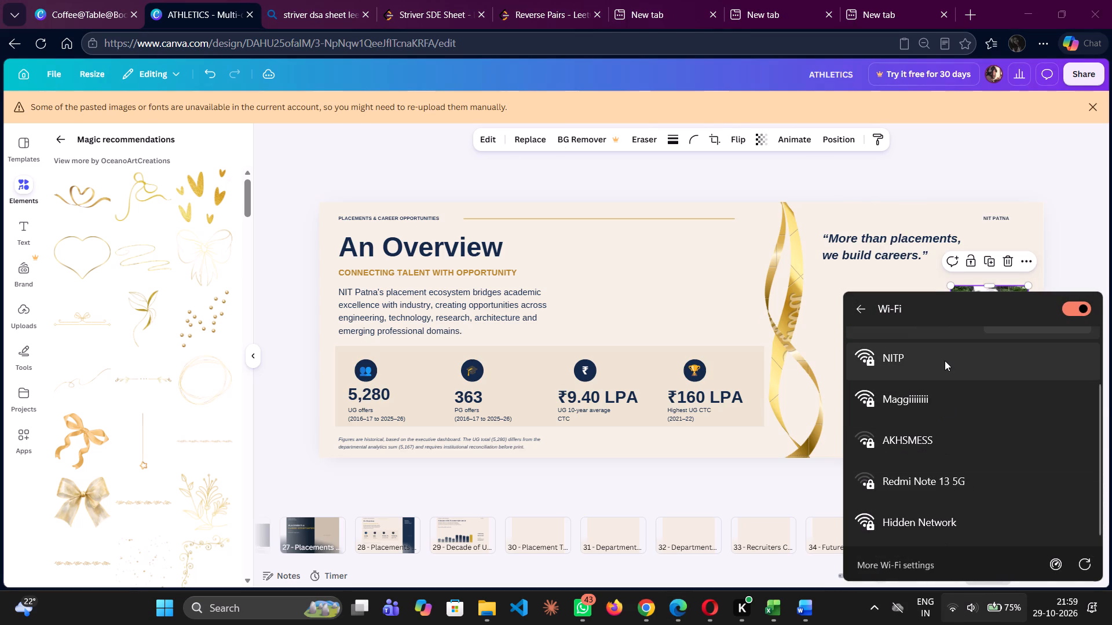
left_click(945, 361)
left_click(996, 405)
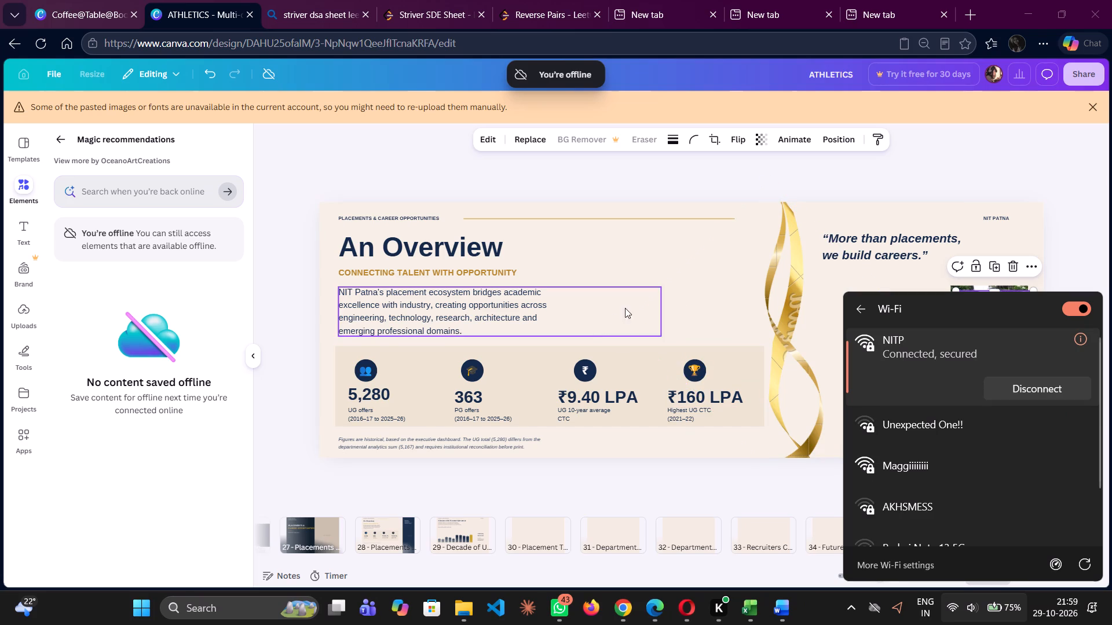
left_click(638, 273)
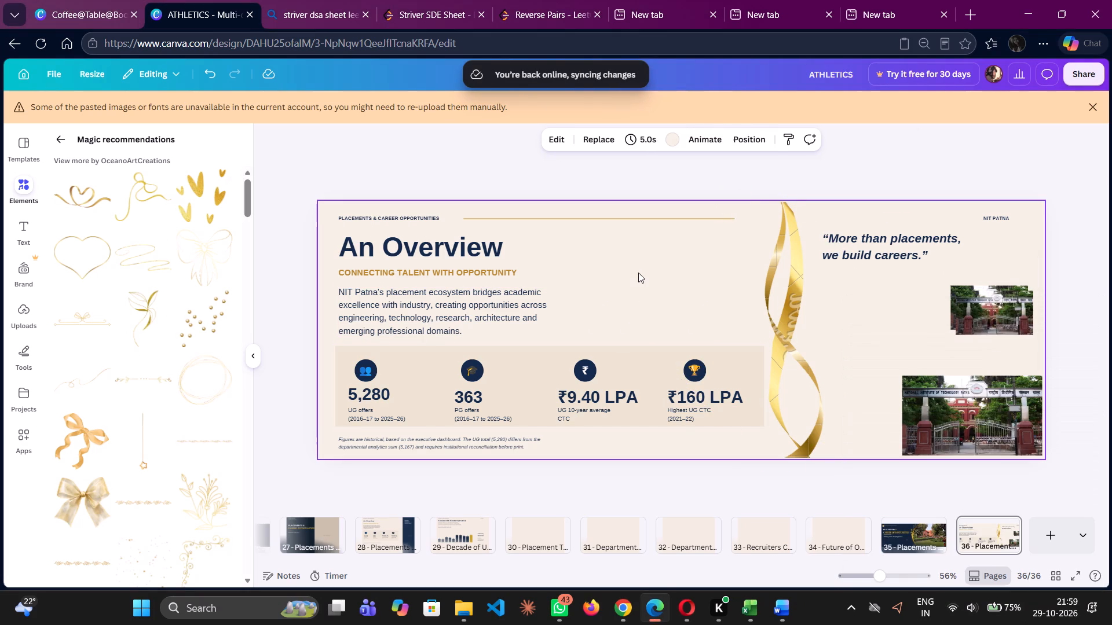
Delete the two small overlapping copies of the gate photo below the quote, keeping the larger one.
left_click(996, 319)
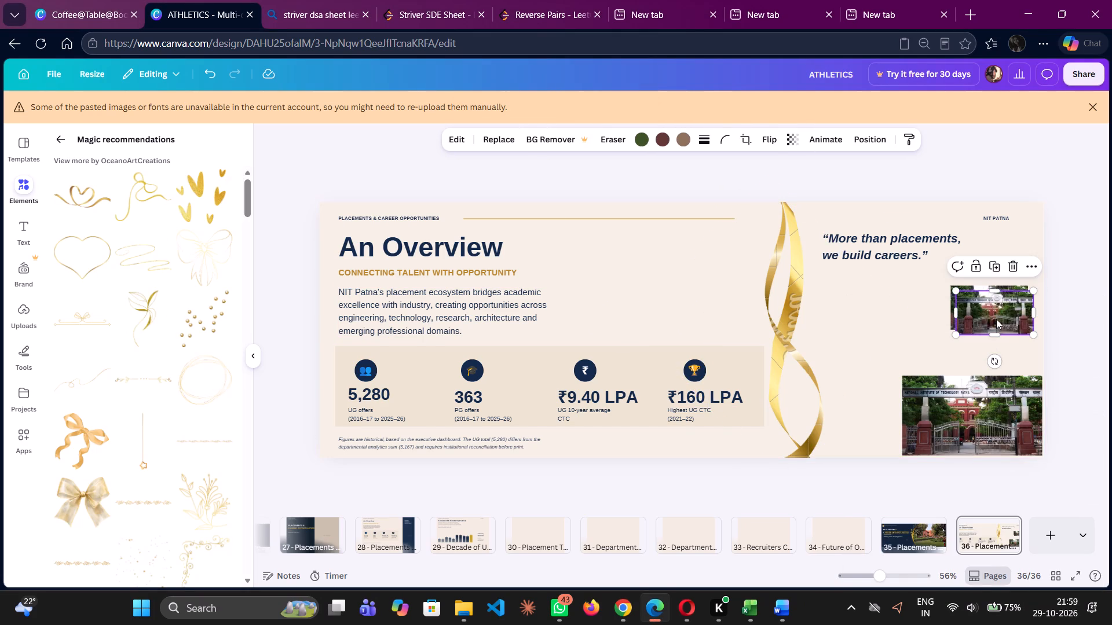
key("Delete")
key("Delete")
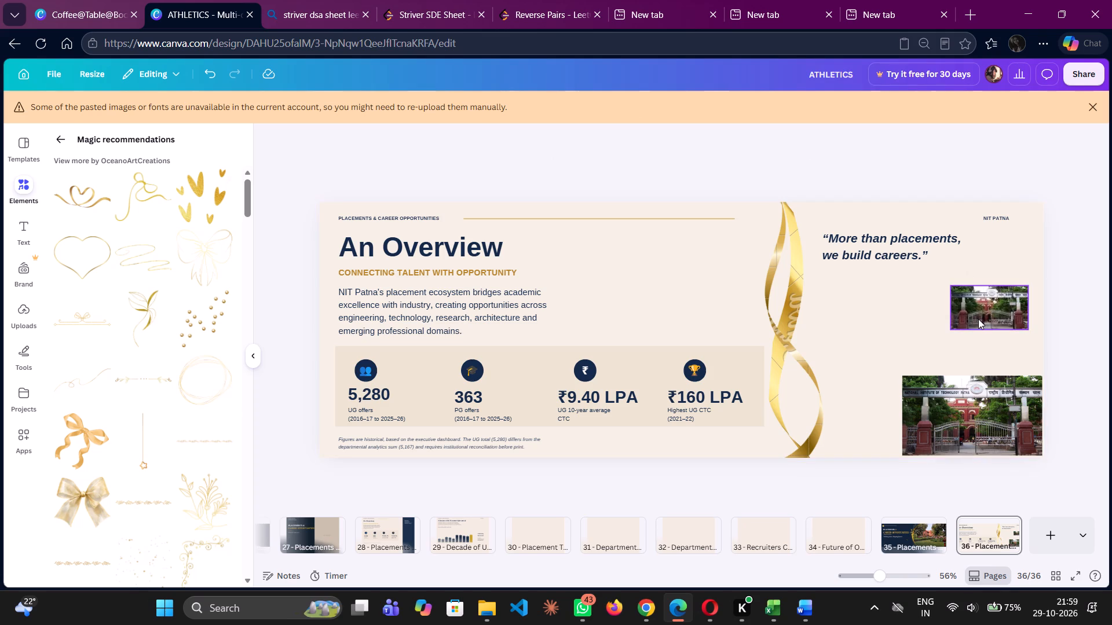
left_click(978, 319)
key("Delete")
Enlarge the remaining gate photo to fill the area below the quote and shift it slightly left over the lower gold ribbon.
left_click(927, 421)
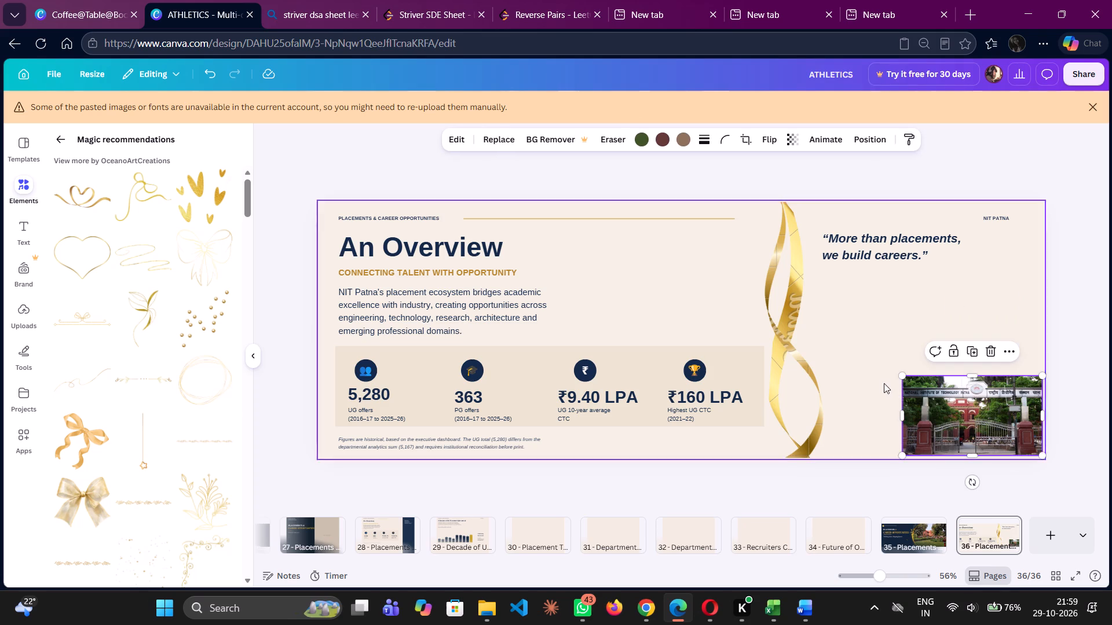
left_click_drag(901, 378, 787, 307)
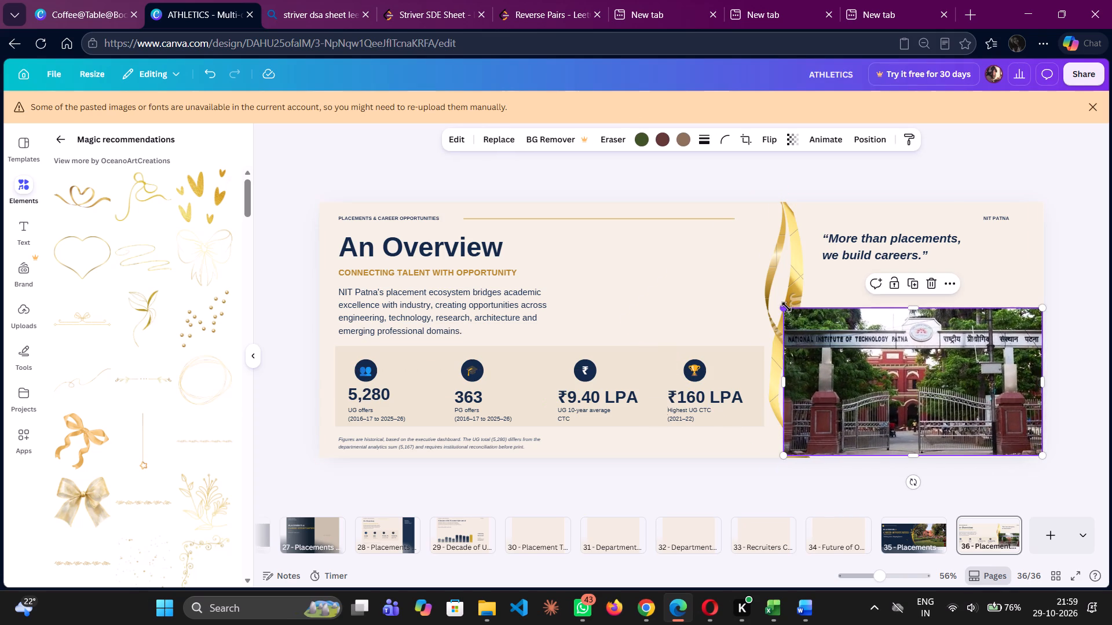
left_click_drag(895, 369, 884, 361)
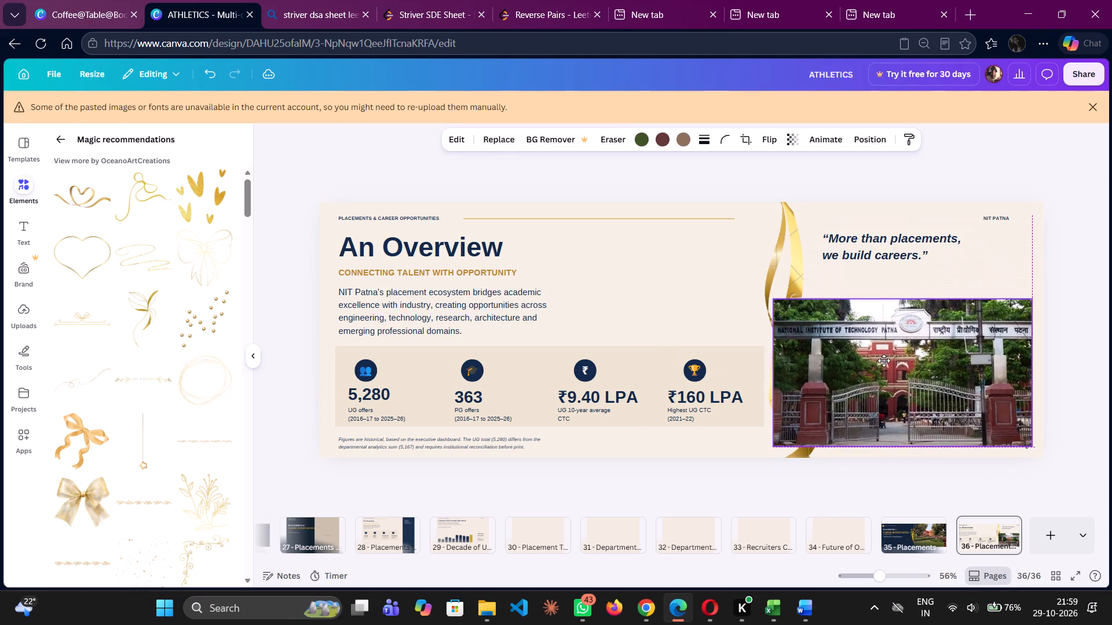
left_click_drag(884, 361, 884, 368)
Reorder the Overview page's layers so the campus gate photo sits directly beneath both gold ribbons and above the navy circles.
right_click(597, 336)
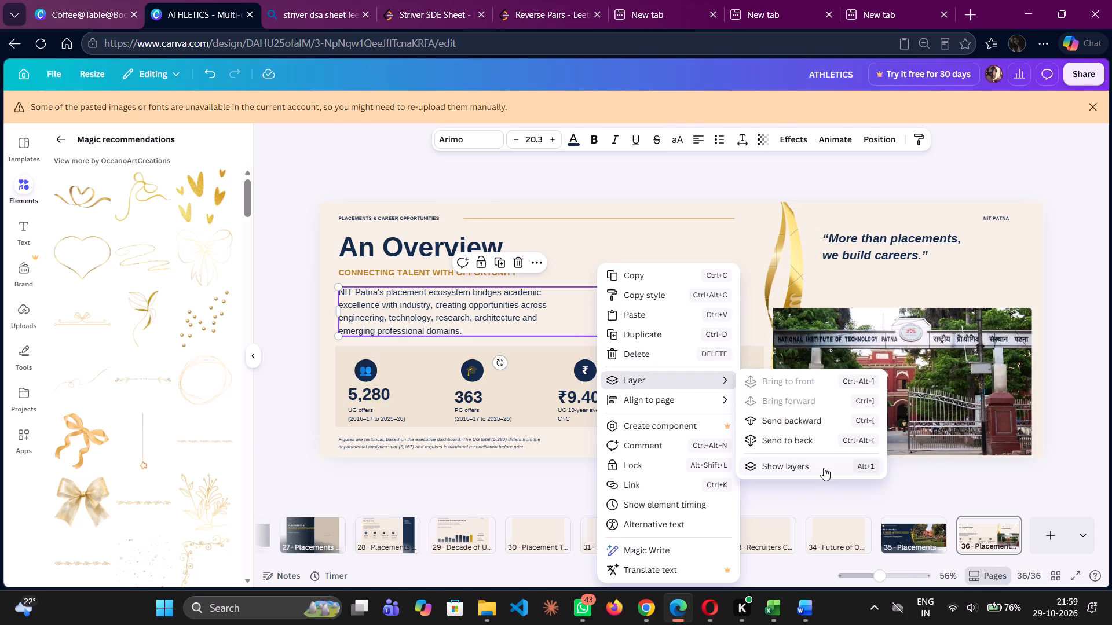
left_click(824, 468)
scroll(112, 431, "down", 1)
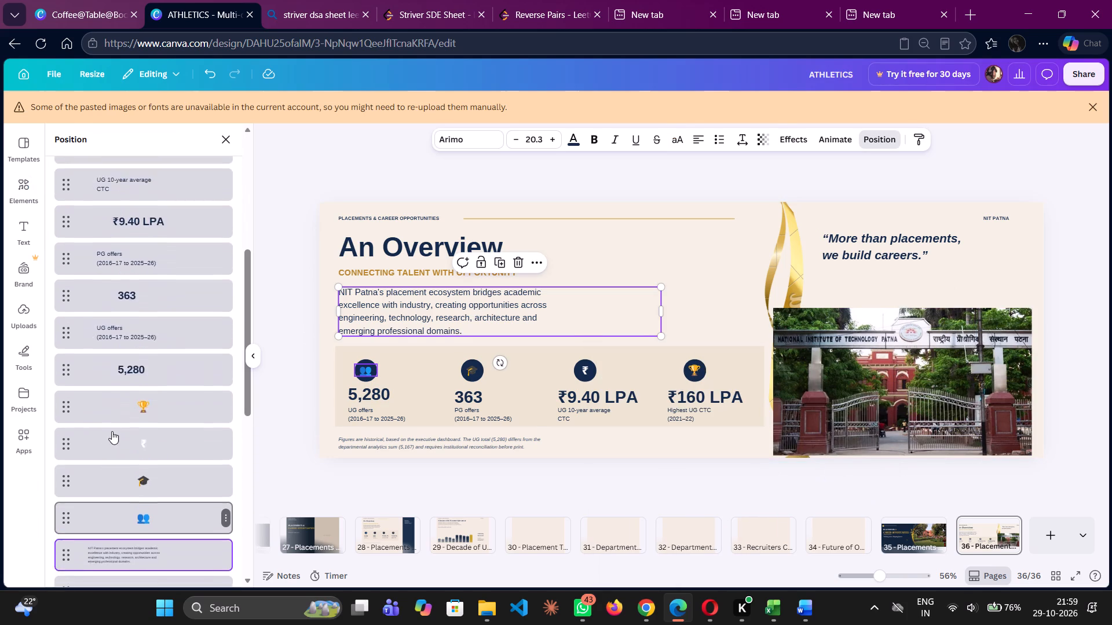
scroll(112, 431, "down", 1)
scroll(112, 431, "up", 4)
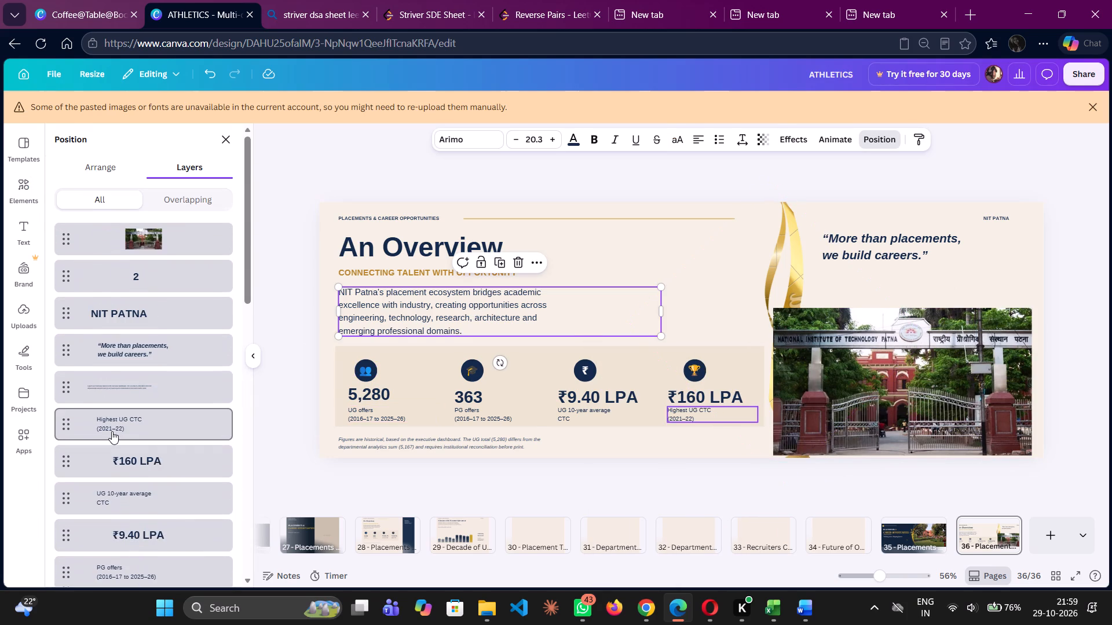
scroll(112, 431, "up", 1)
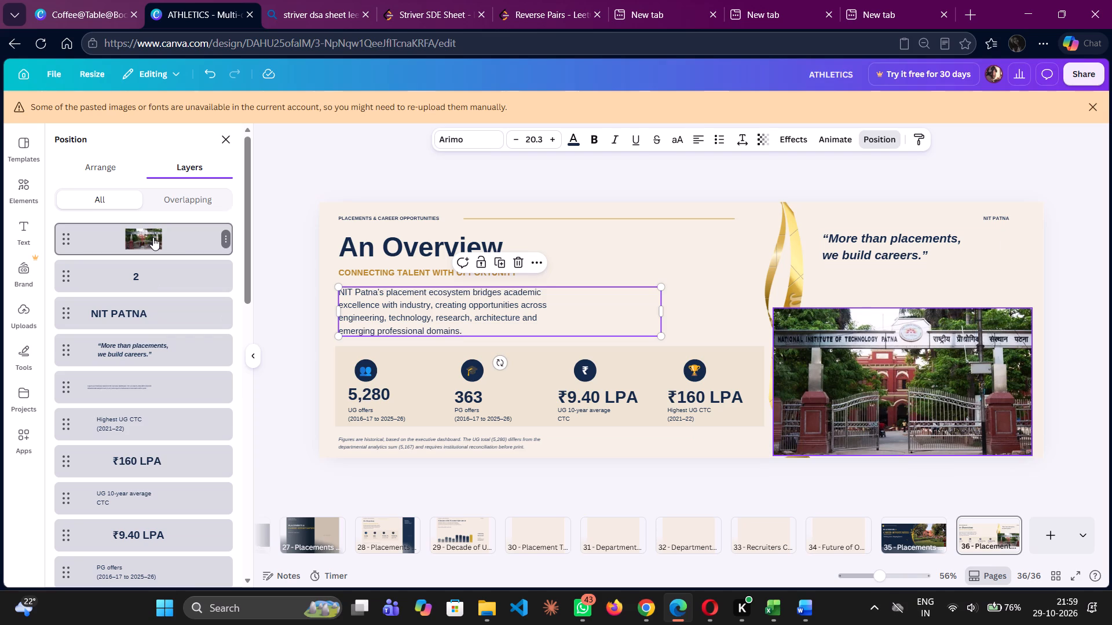
left_click_drag(153, 237, 159, 491)
scroll(159, 491, "down", 5)
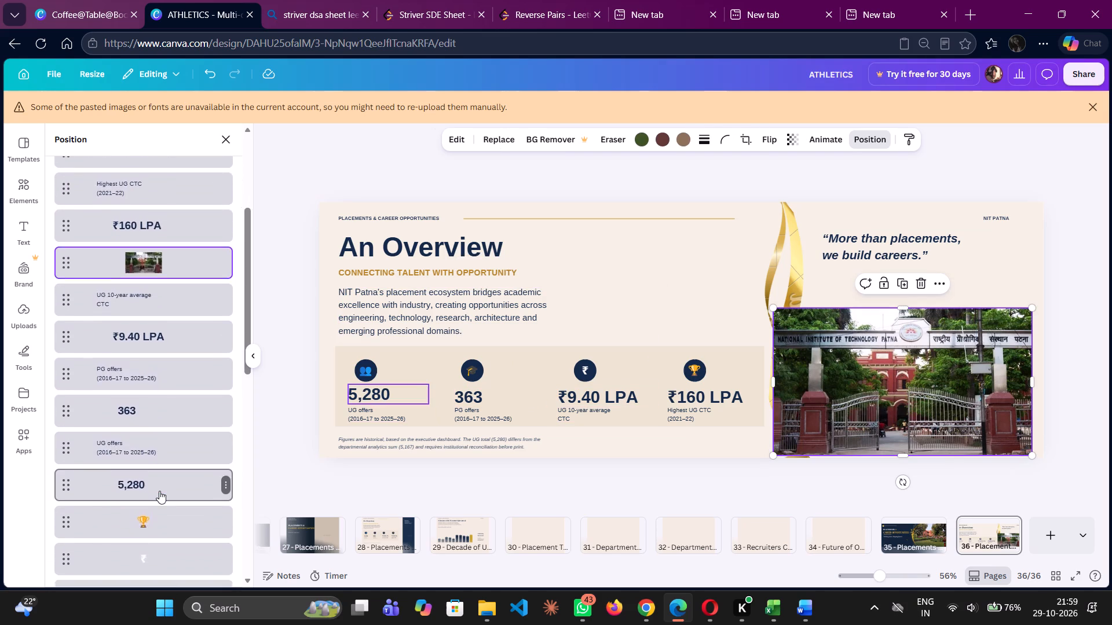
scroll(159, 491, "down", 1)
left_click_drag(148, 187, 168, 509)
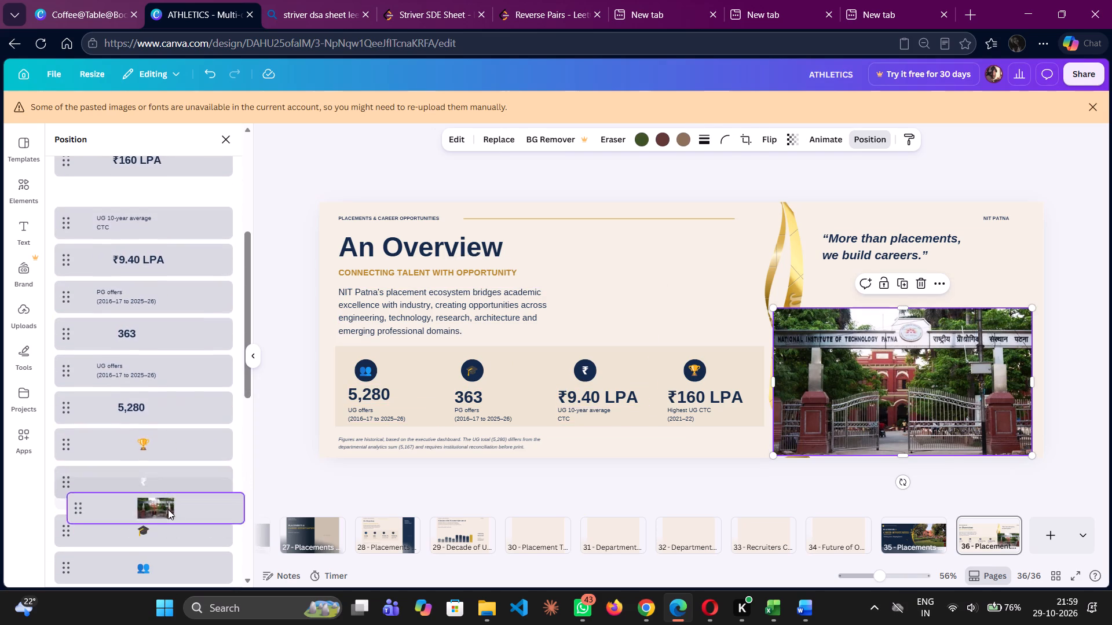
scroll(168, 509, "down", 5)
left_click_drag(141, 256, 163, 538)
scroll(163, 538, "down", 1)
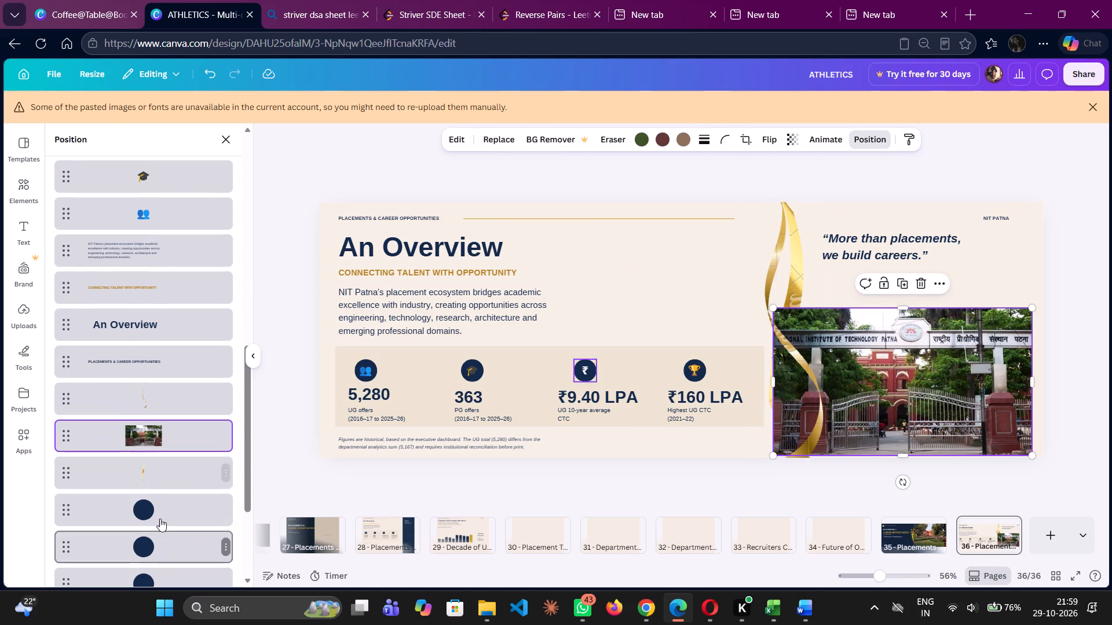
left_click_drag(153, 441, 158, 488)
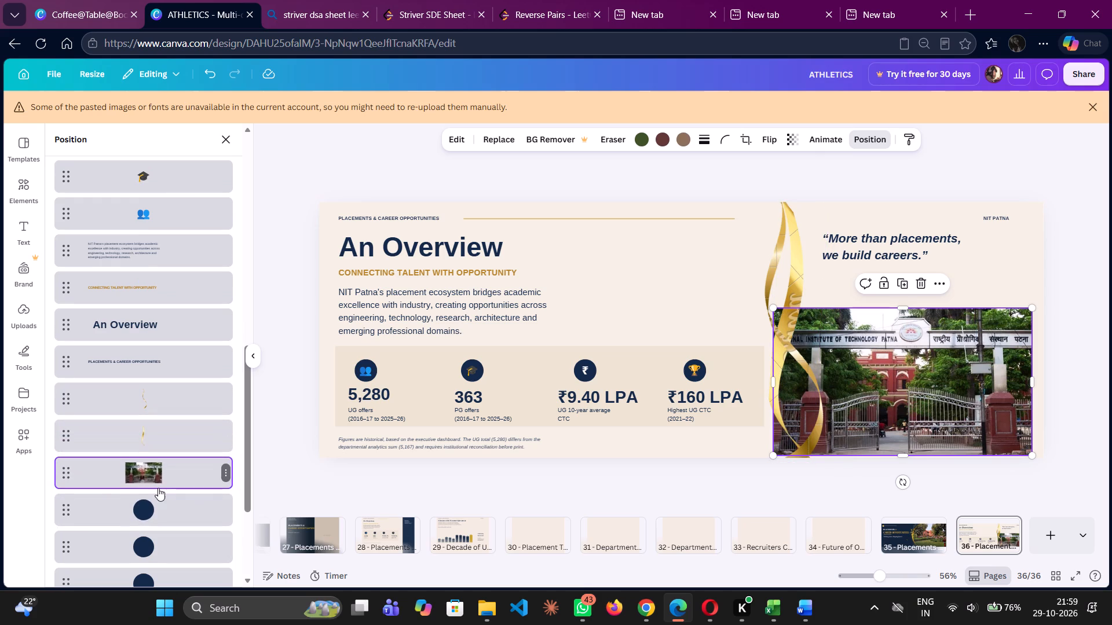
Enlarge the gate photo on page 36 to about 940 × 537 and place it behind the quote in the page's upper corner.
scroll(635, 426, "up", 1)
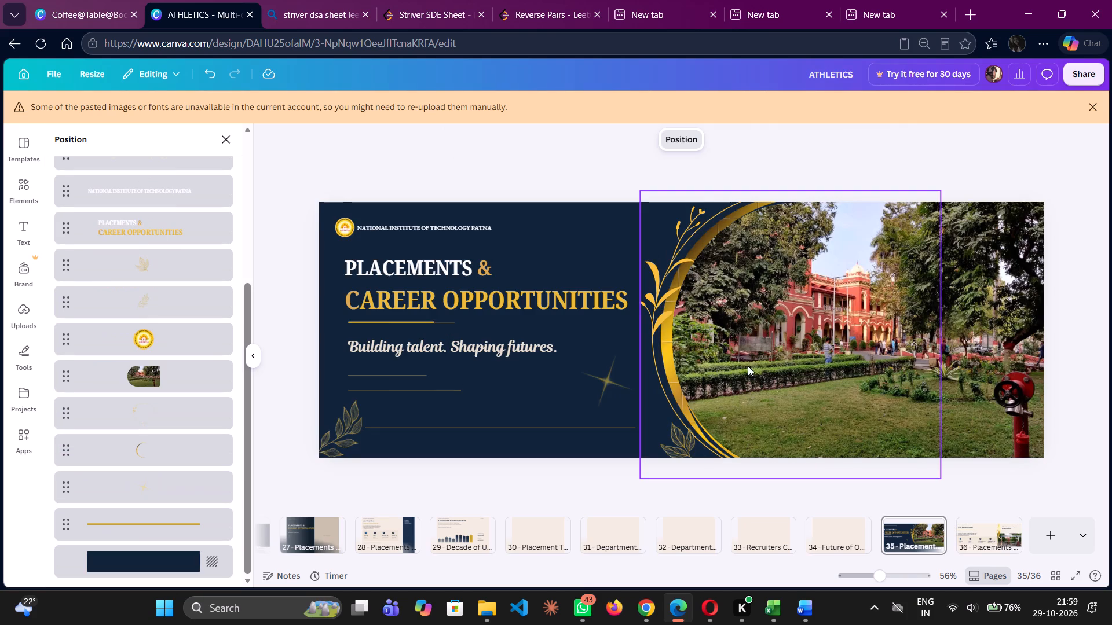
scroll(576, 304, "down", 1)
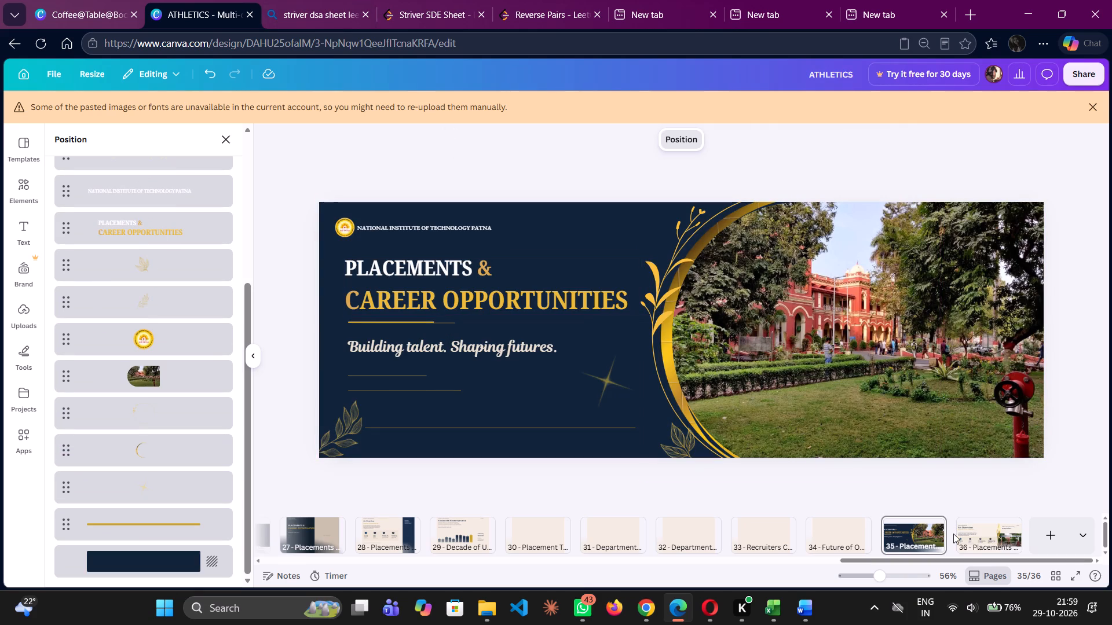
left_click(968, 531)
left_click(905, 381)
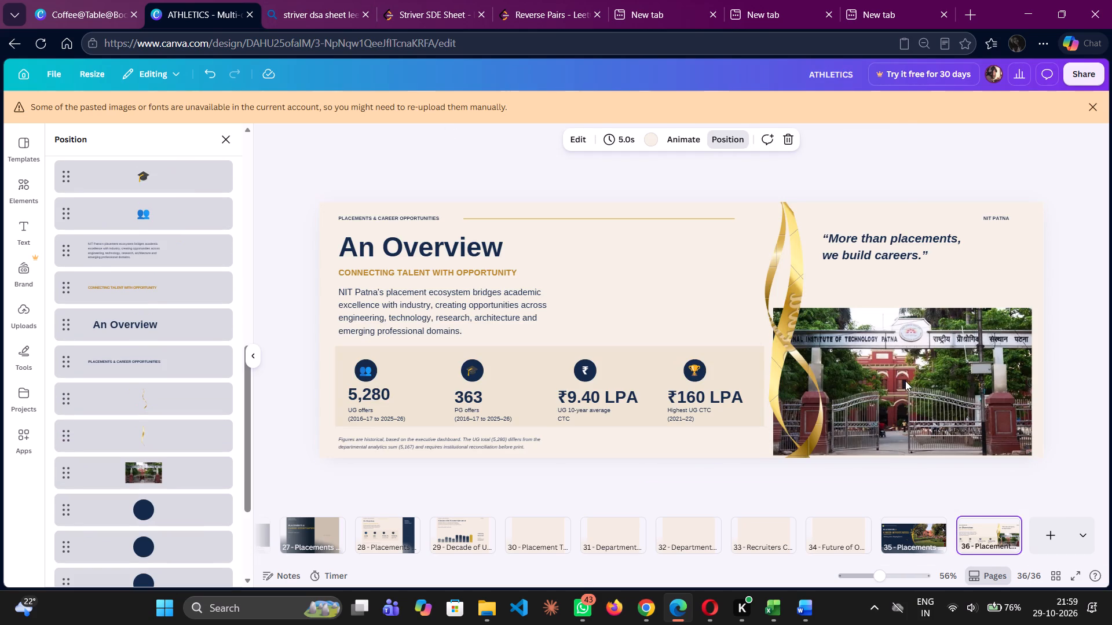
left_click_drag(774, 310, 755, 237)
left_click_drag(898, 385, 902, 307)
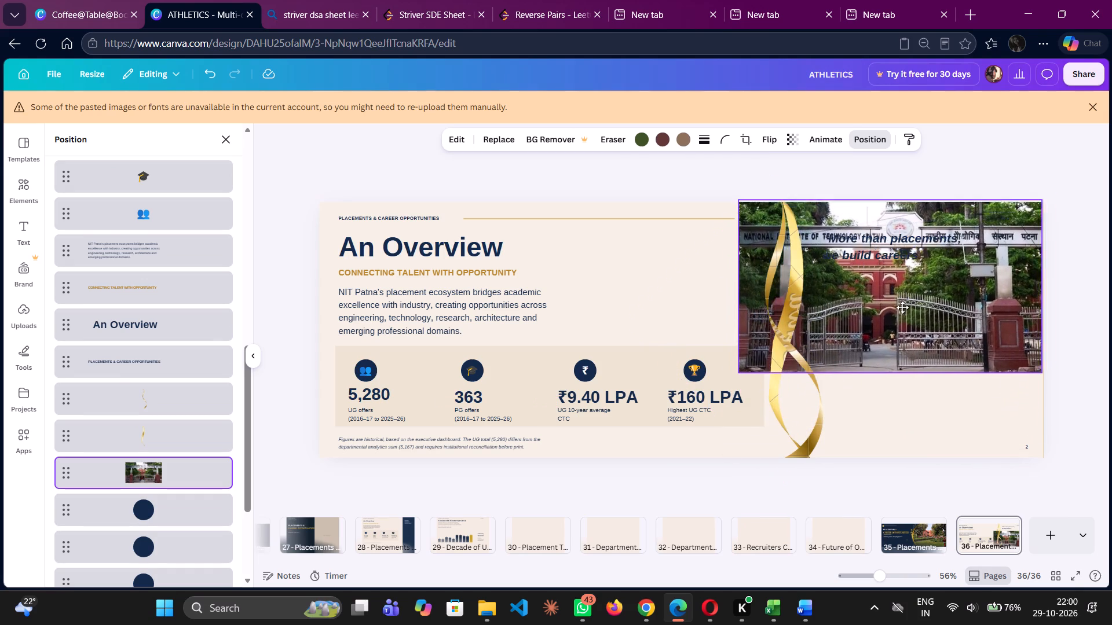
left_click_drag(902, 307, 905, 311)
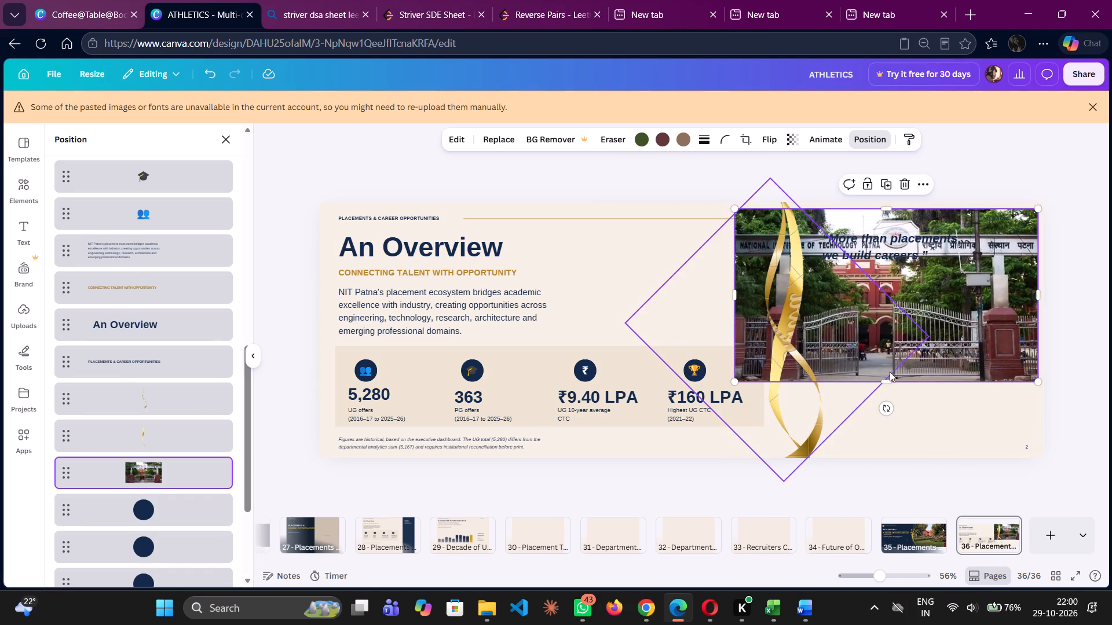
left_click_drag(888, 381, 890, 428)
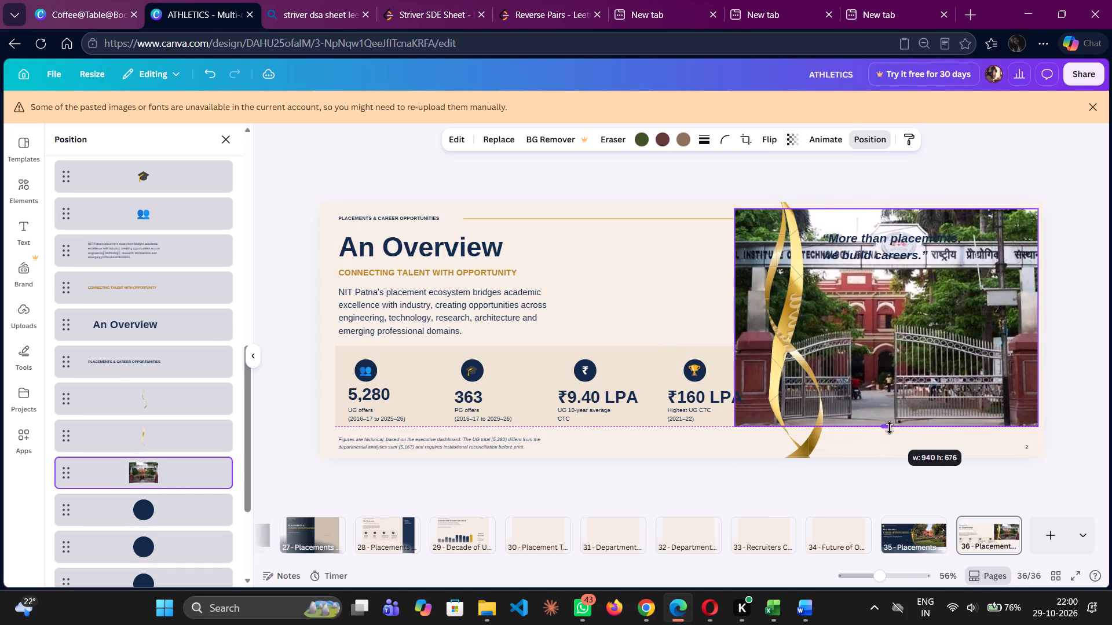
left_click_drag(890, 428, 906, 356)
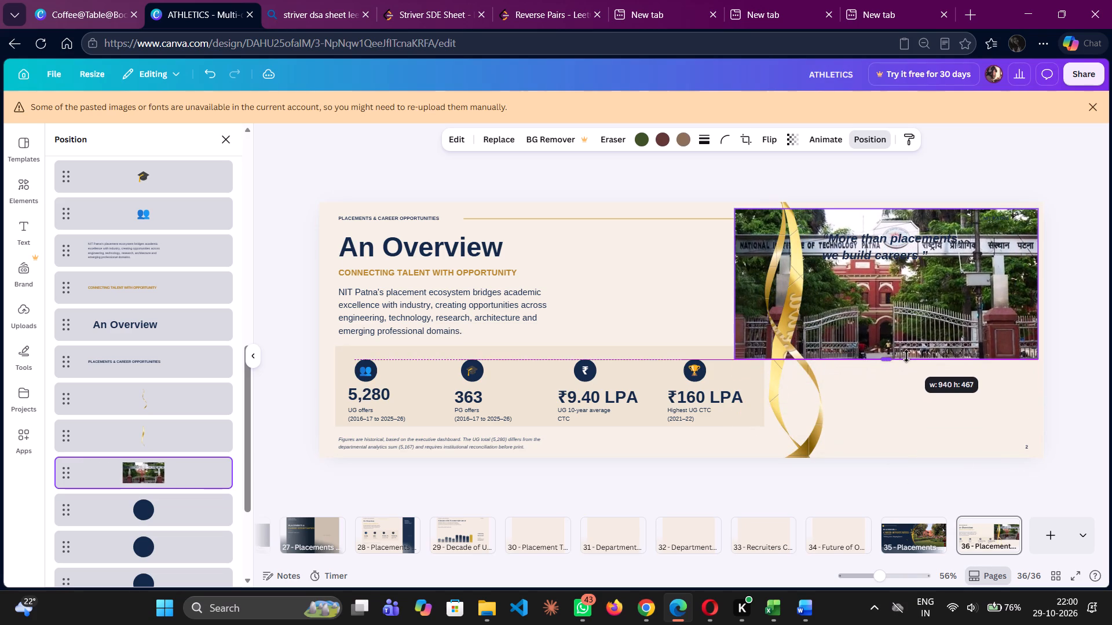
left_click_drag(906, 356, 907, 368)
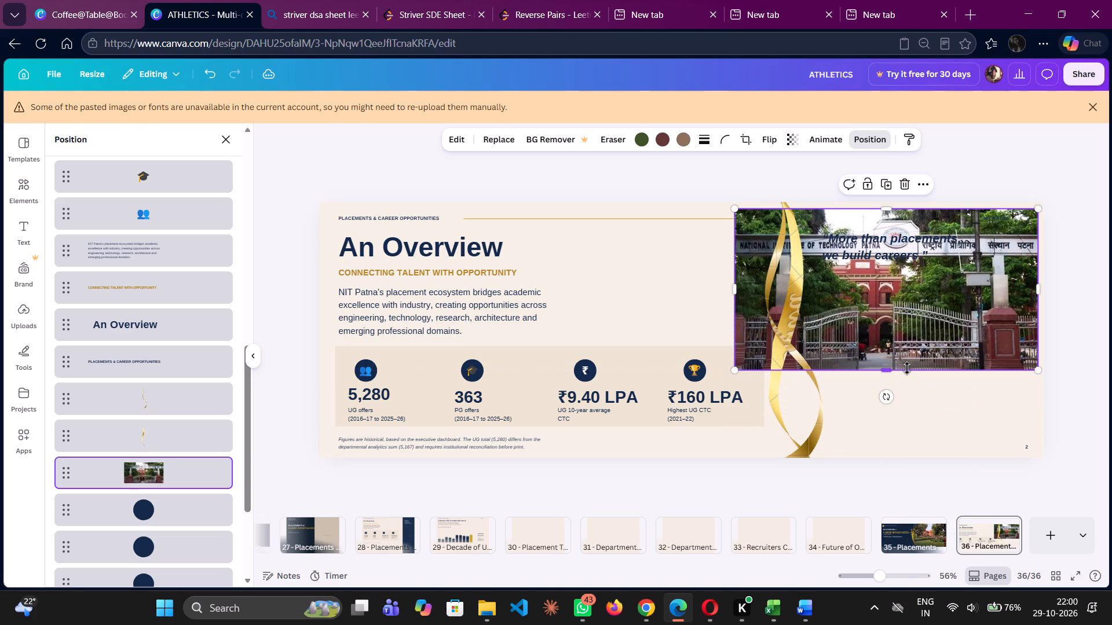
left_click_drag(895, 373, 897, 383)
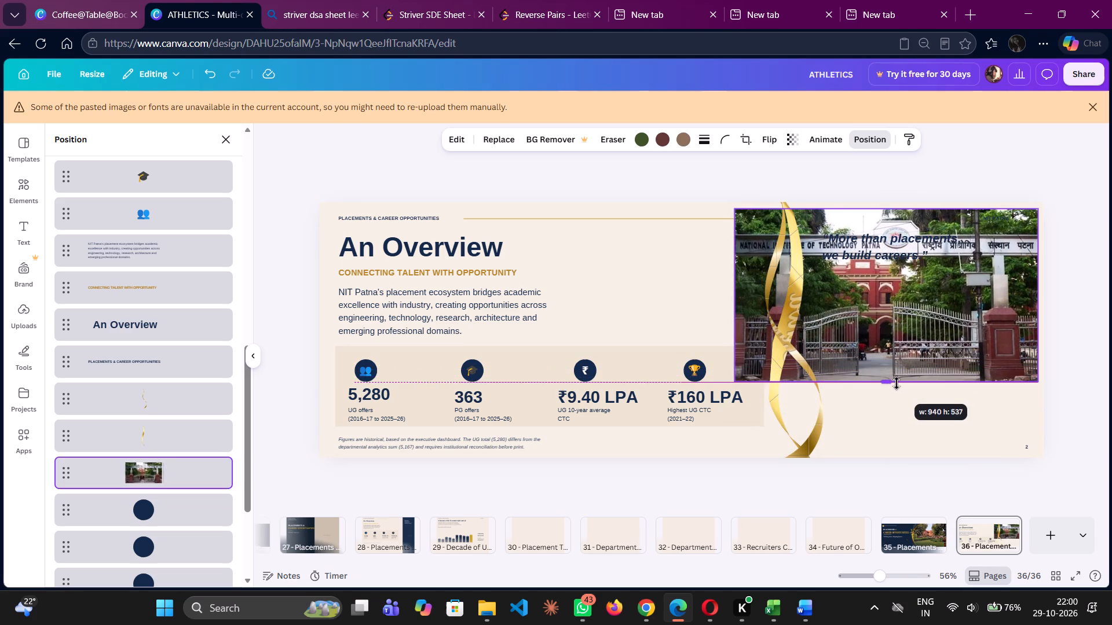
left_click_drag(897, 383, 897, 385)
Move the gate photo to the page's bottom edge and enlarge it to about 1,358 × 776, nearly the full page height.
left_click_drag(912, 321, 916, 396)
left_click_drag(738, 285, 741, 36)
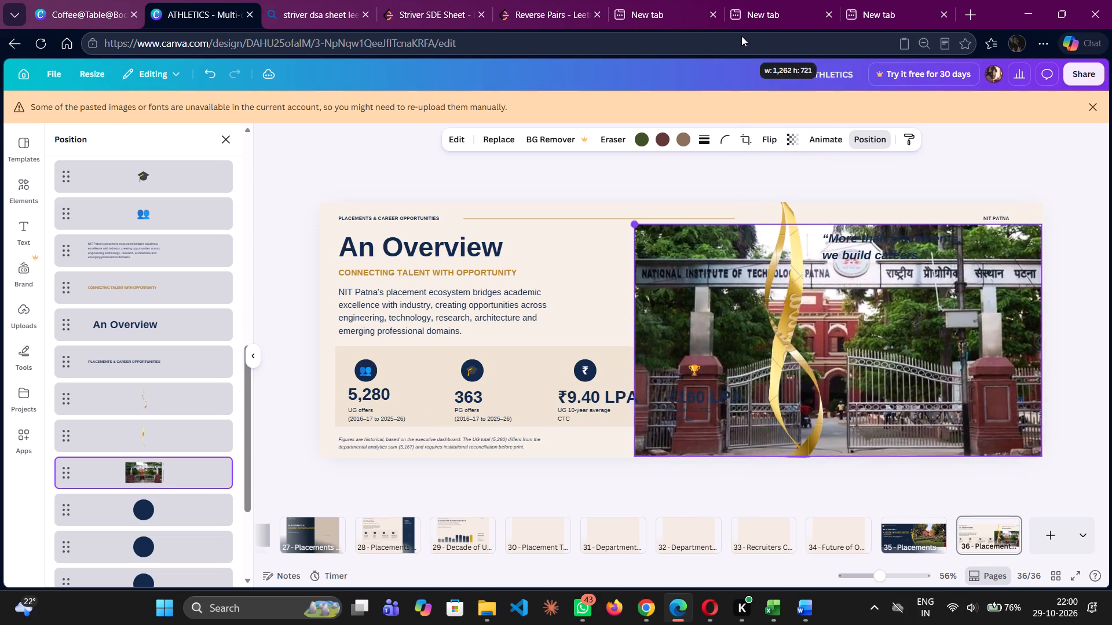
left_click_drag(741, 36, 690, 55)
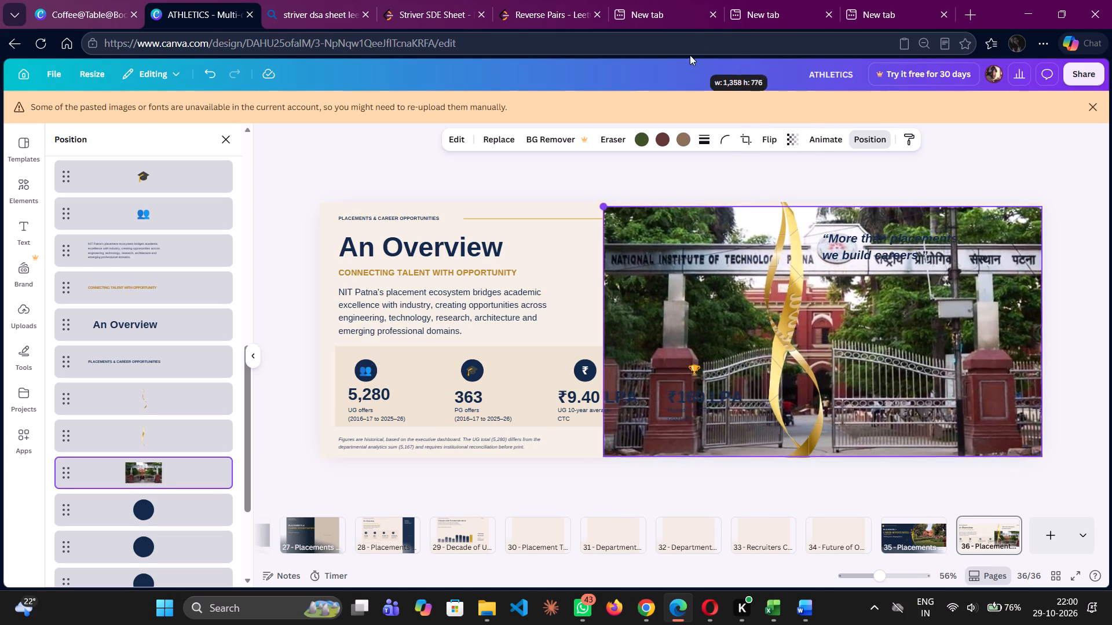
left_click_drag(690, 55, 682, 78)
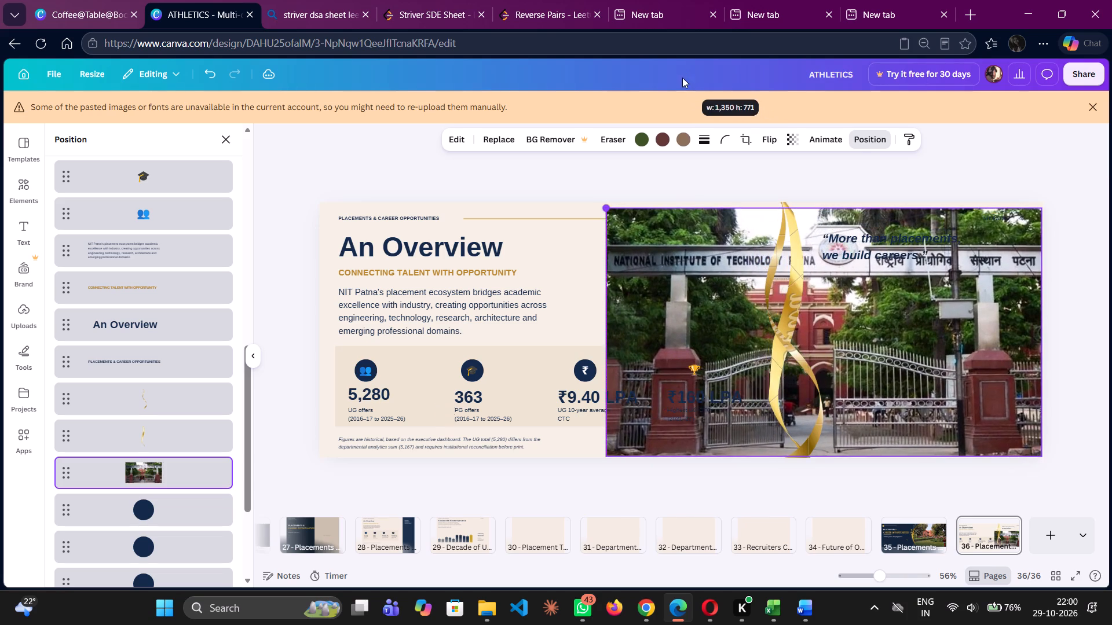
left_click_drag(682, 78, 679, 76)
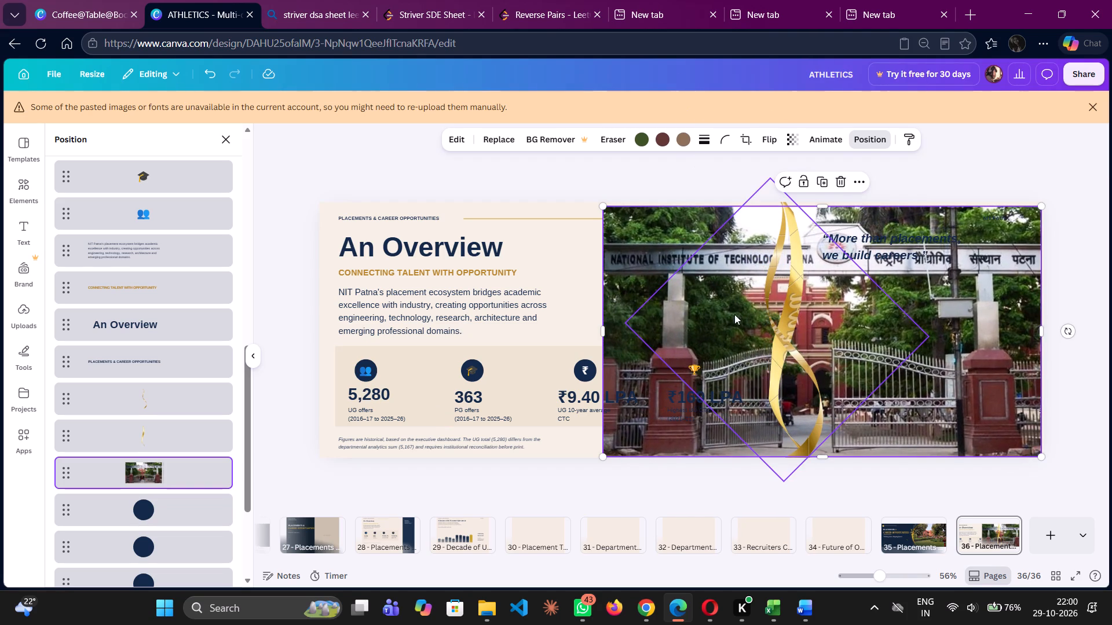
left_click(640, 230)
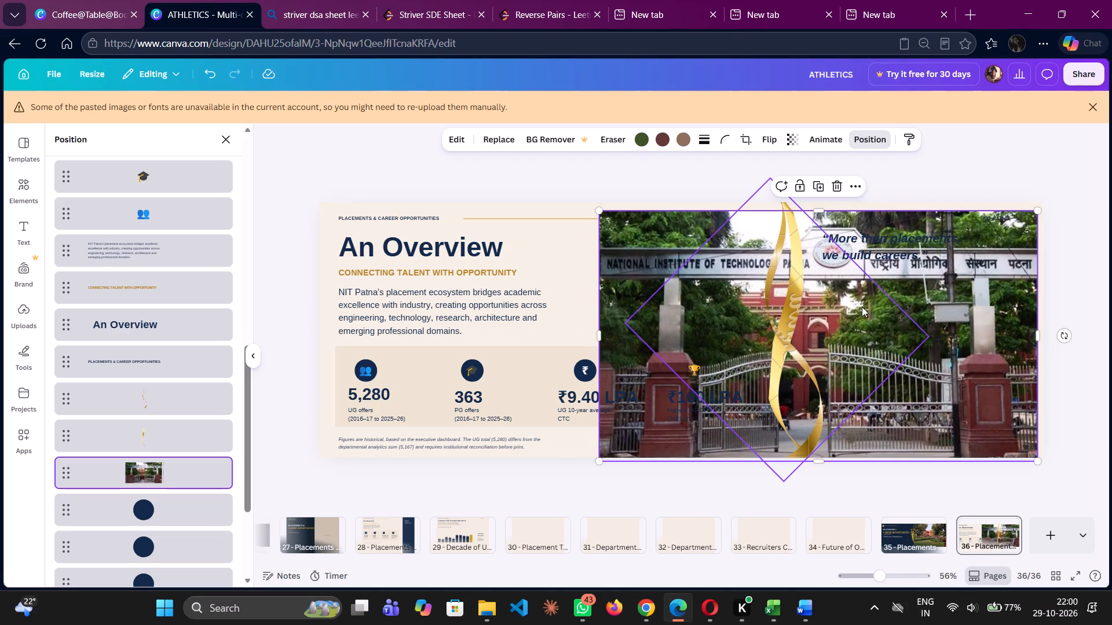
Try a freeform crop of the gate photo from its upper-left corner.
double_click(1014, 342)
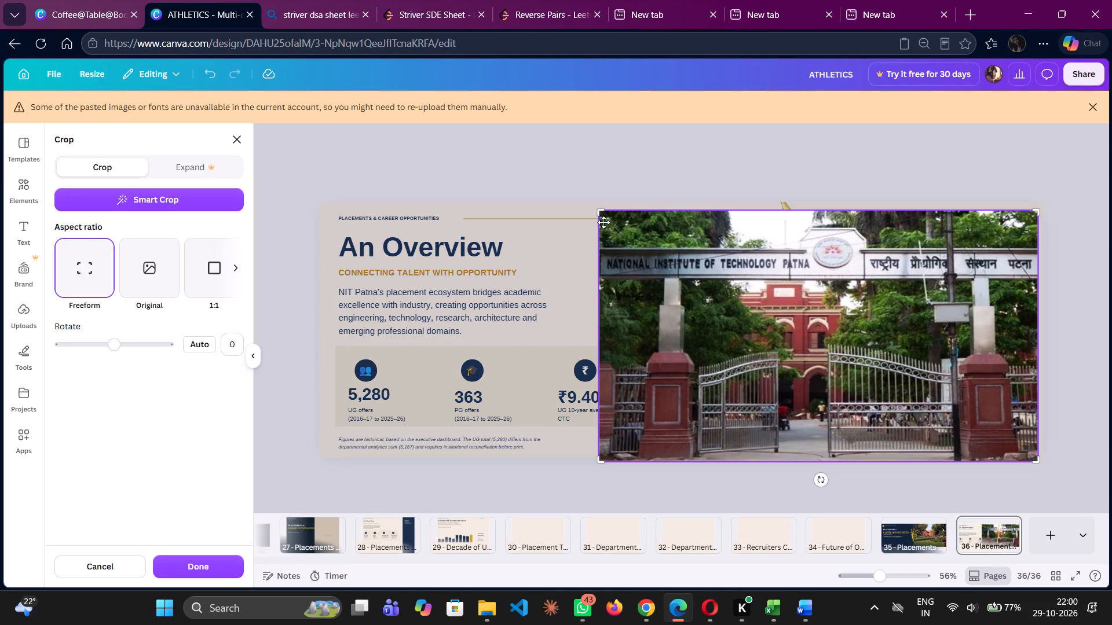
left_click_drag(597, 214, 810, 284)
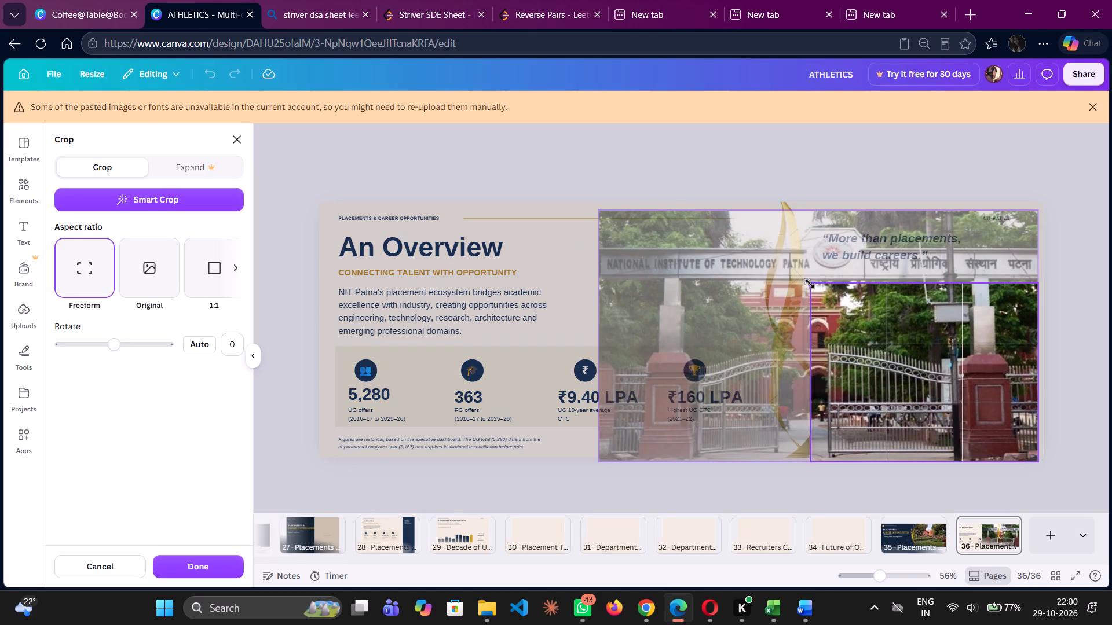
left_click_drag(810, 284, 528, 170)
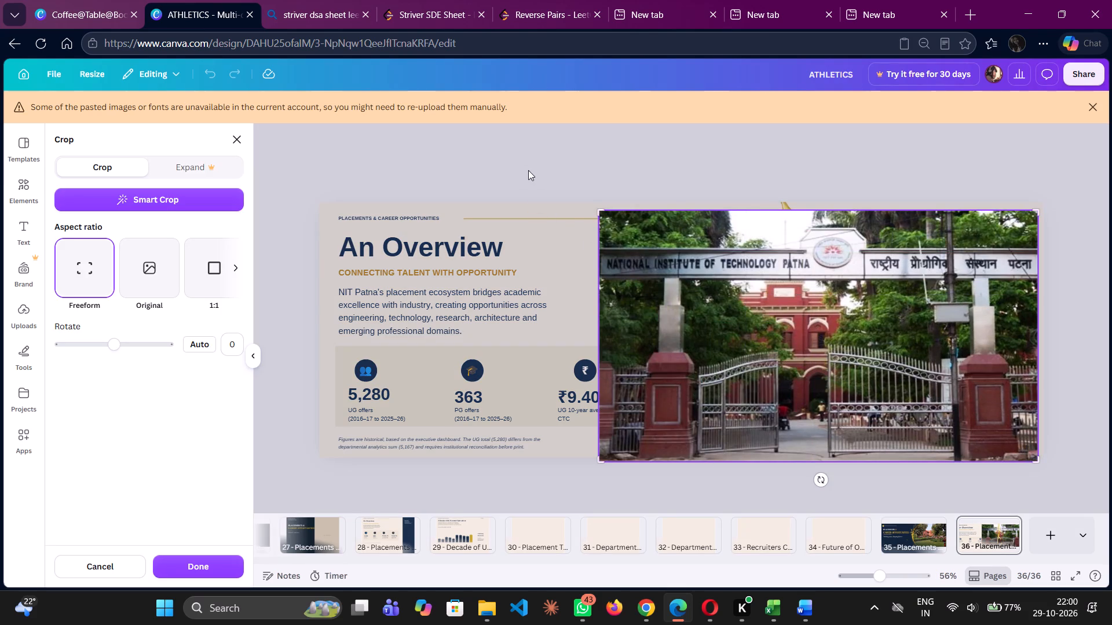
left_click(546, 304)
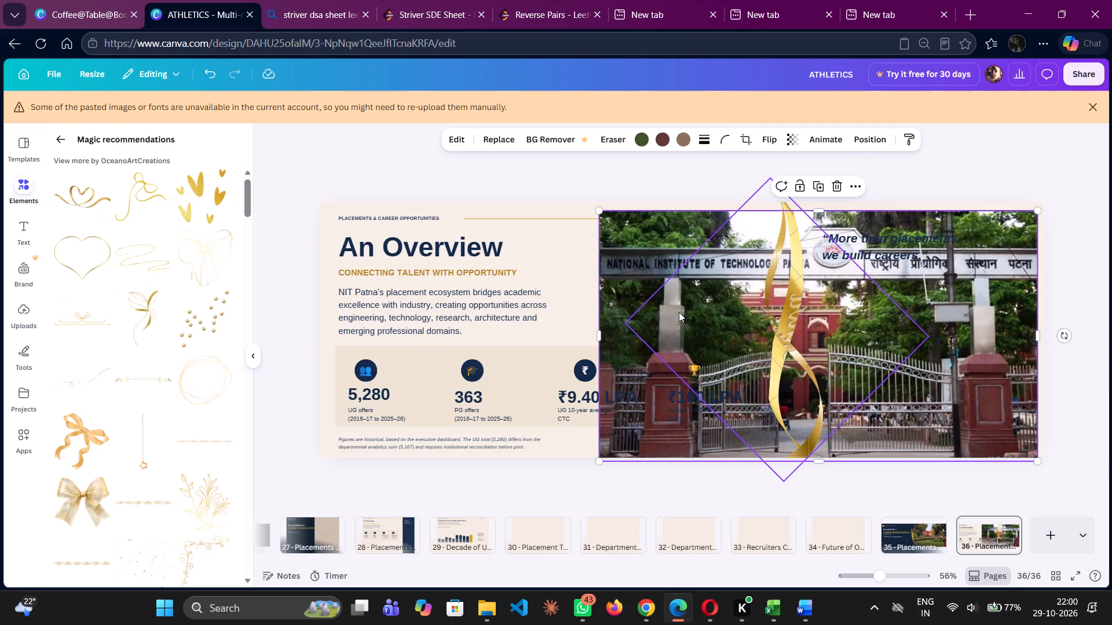
Shrink the gate photo proportionally and place it beneath the “More than placements, we build careers.” quote, clear of the ribbons and page number.
left_click(679, 312)
left_click(979, 414)
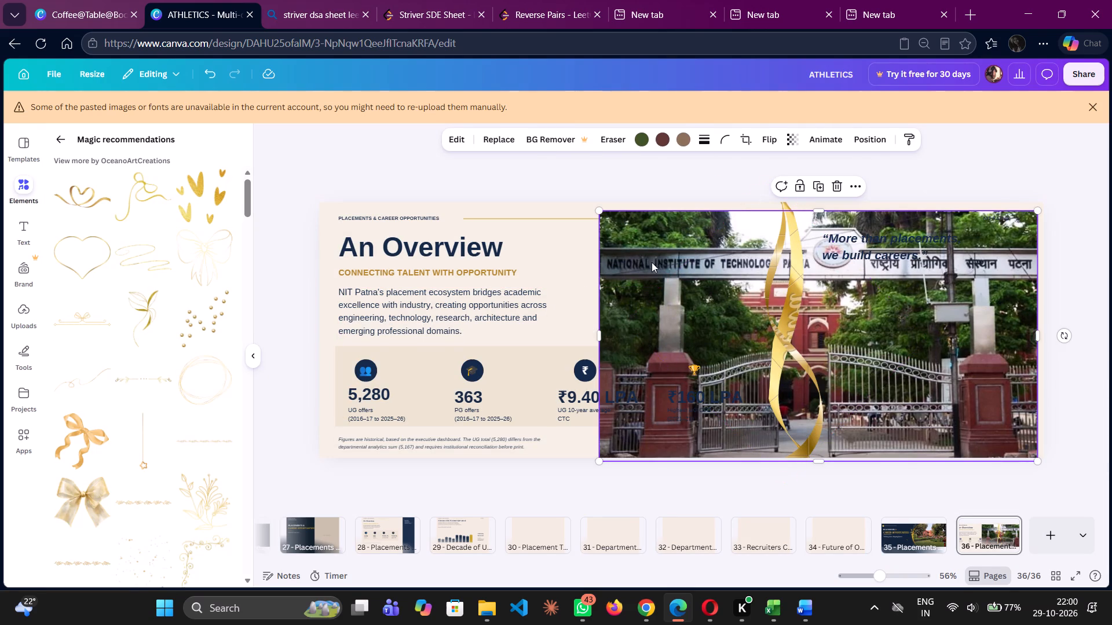
left_click_drag(595, 212, 895, 260)
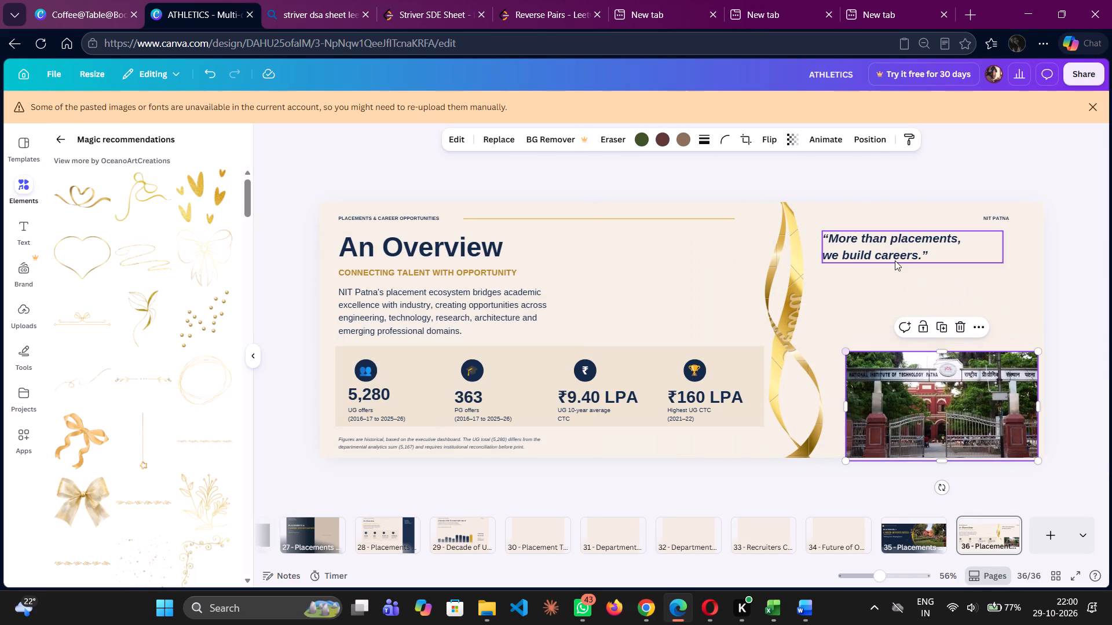
left_click_drag(963, 452, 950, 404)
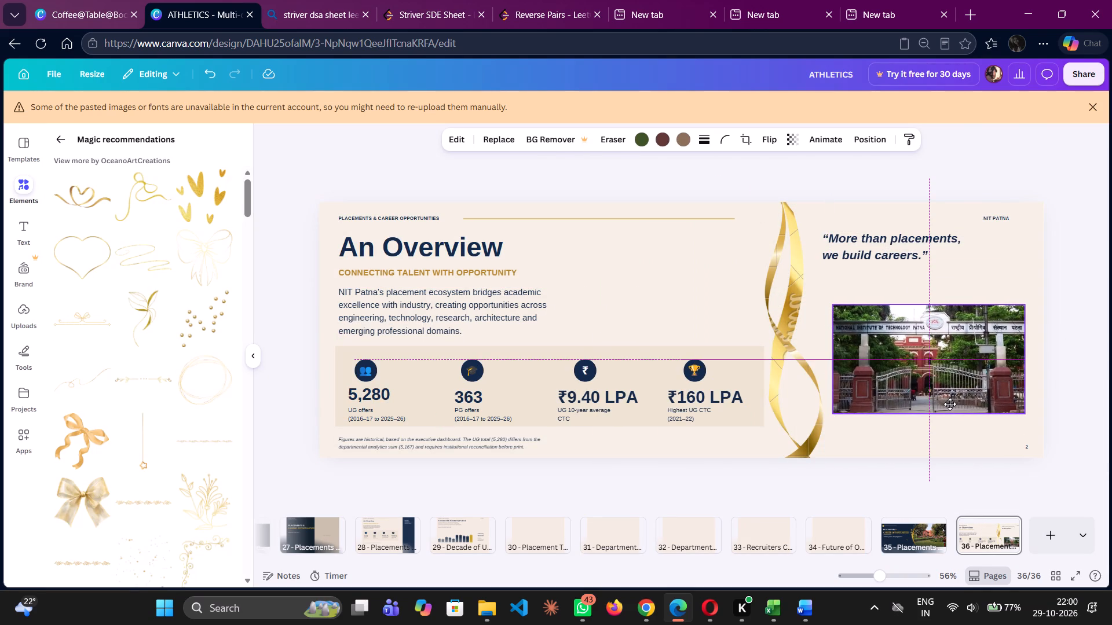
left_click_drag(950, 404, 949, 404)
left_click_drag(949, 404, 949, 403)
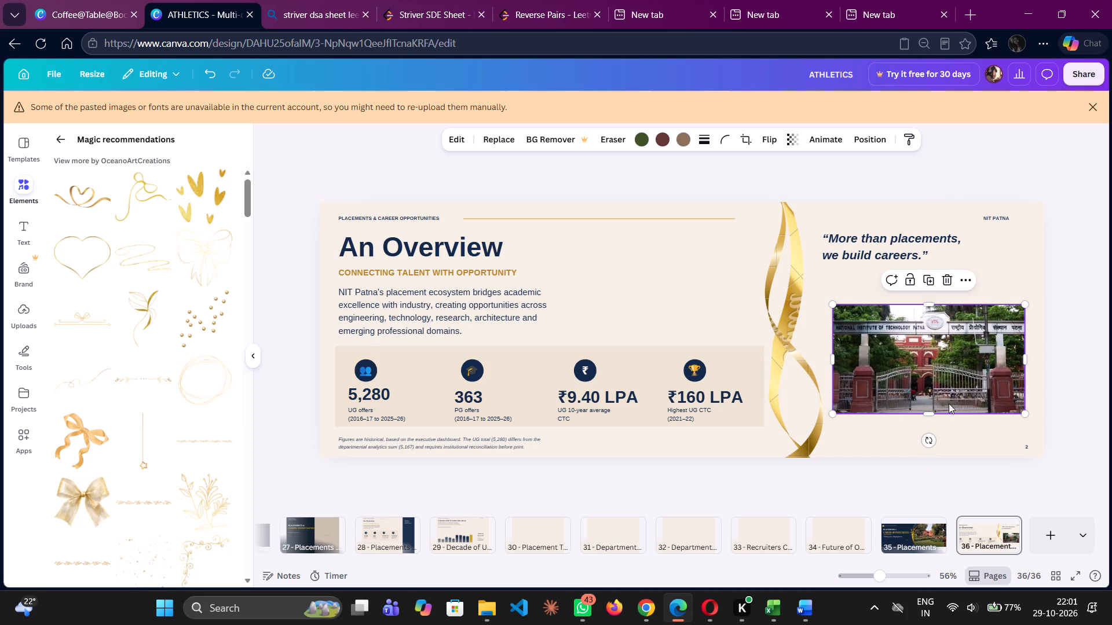
Switch to the Coffee@Table@Booklet design and look over the pages around page 19.
left_click(79, 0)
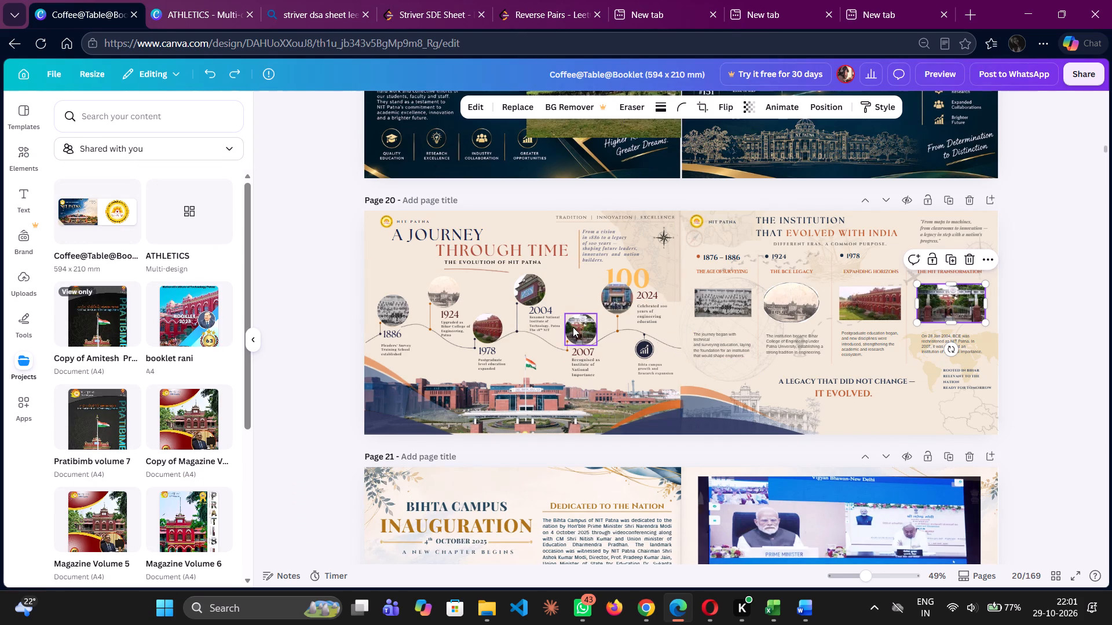
scroll(574, 328, "up", 3)
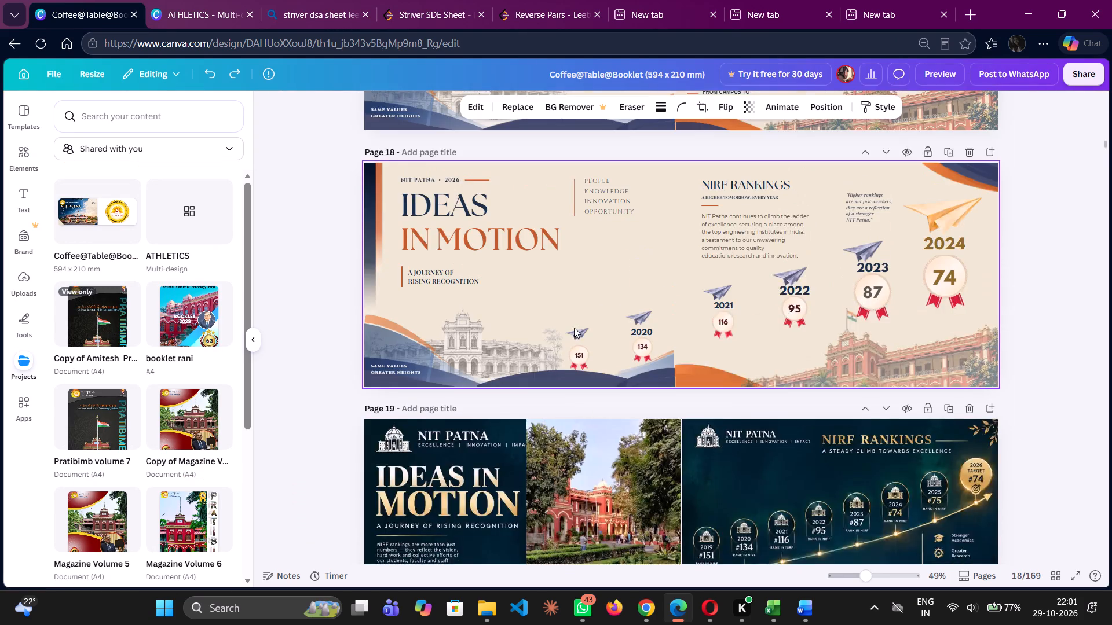
scroll(574, 328, "up", 3)
scroll(574, 328, "down", 1)
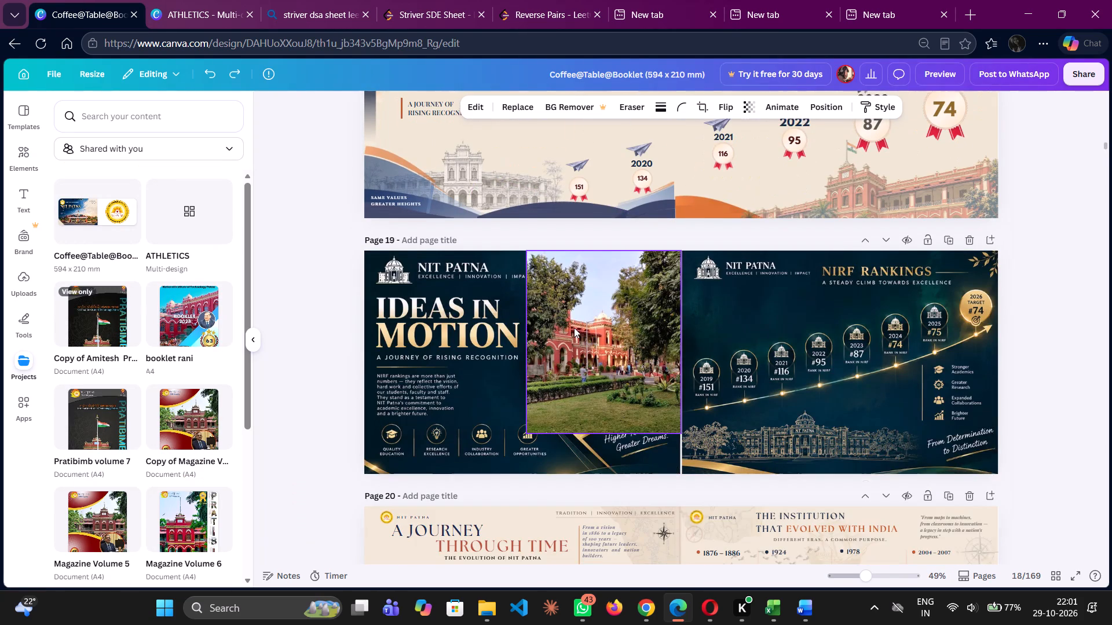
scroll(574, 328, "down", 1)
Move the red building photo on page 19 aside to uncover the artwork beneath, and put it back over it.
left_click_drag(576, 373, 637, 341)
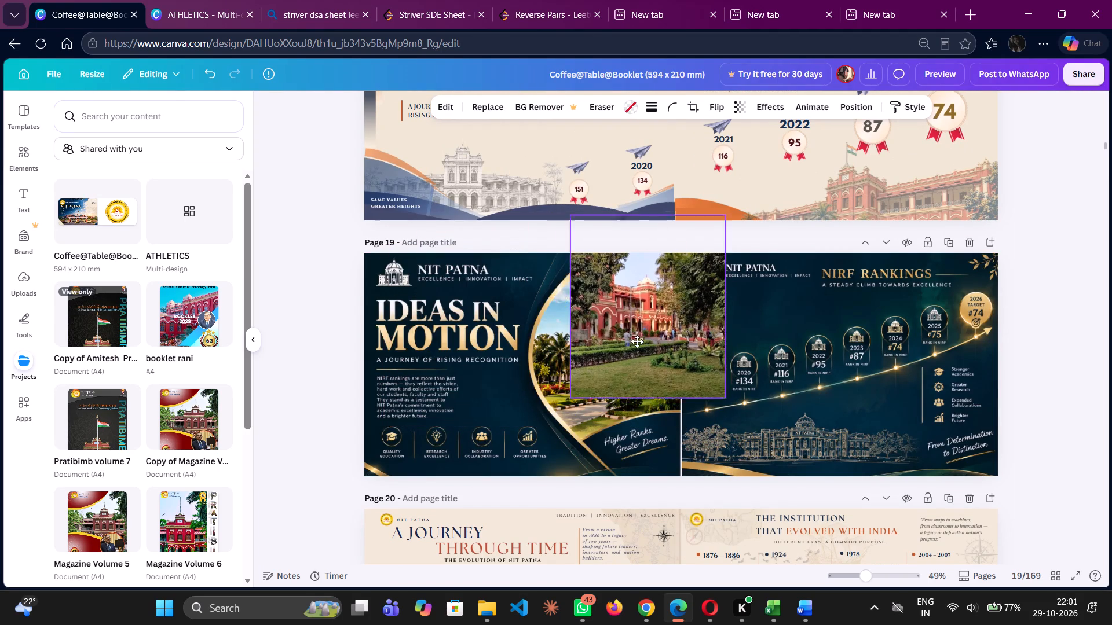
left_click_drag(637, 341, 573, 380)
Look through the booklet from page 19 to page 33 and examine the original placements “An Overview” layout with its gate picture.
scroll(573, 380, "up", 2)
scroll(573, 380, "down", 1)
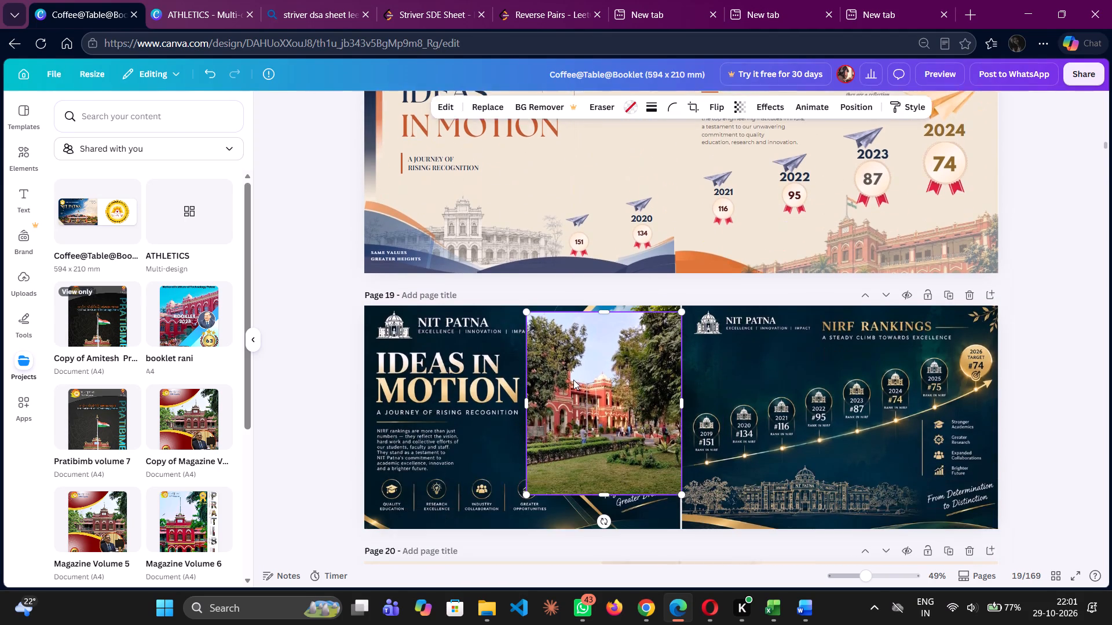
scroll(573, 380, "down", 5)
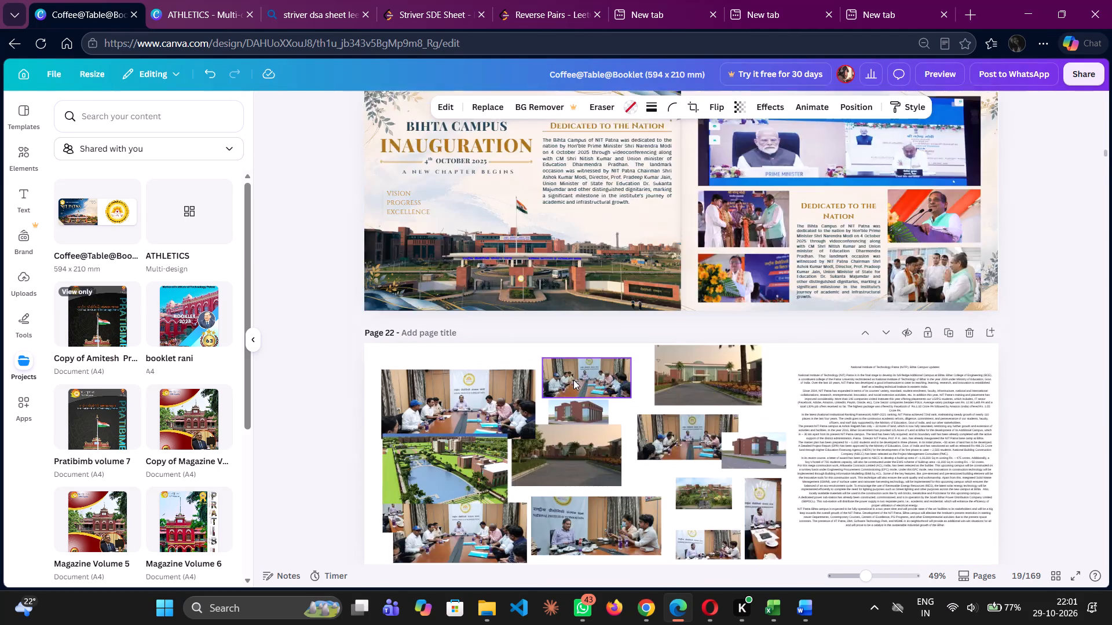
scroll(573, 380, "down", 4)
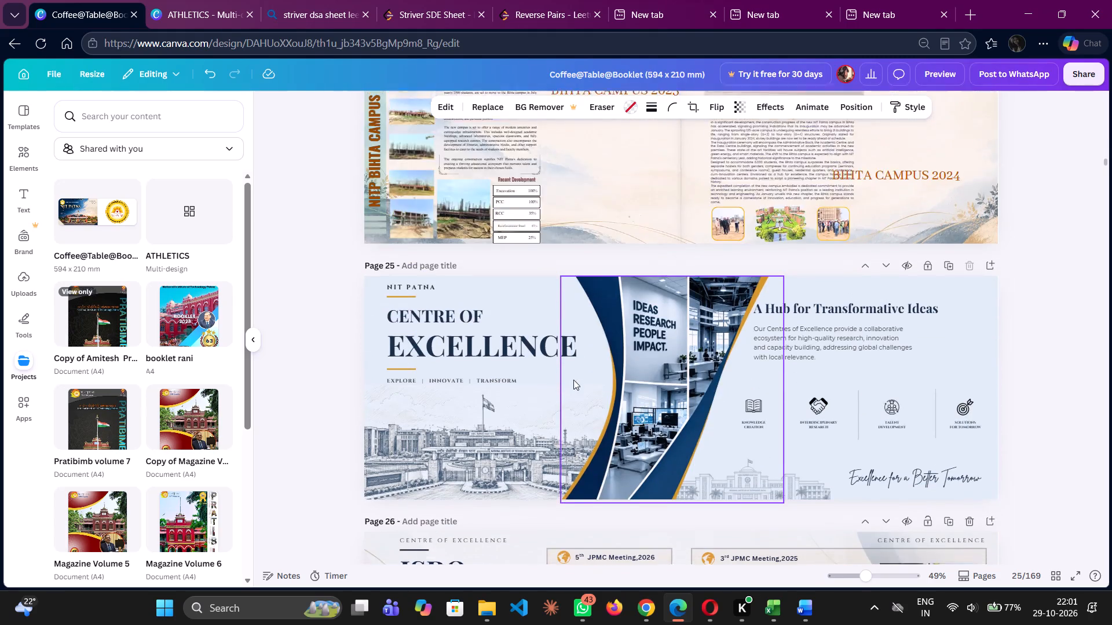
scroll(573, 380, "down", 3)
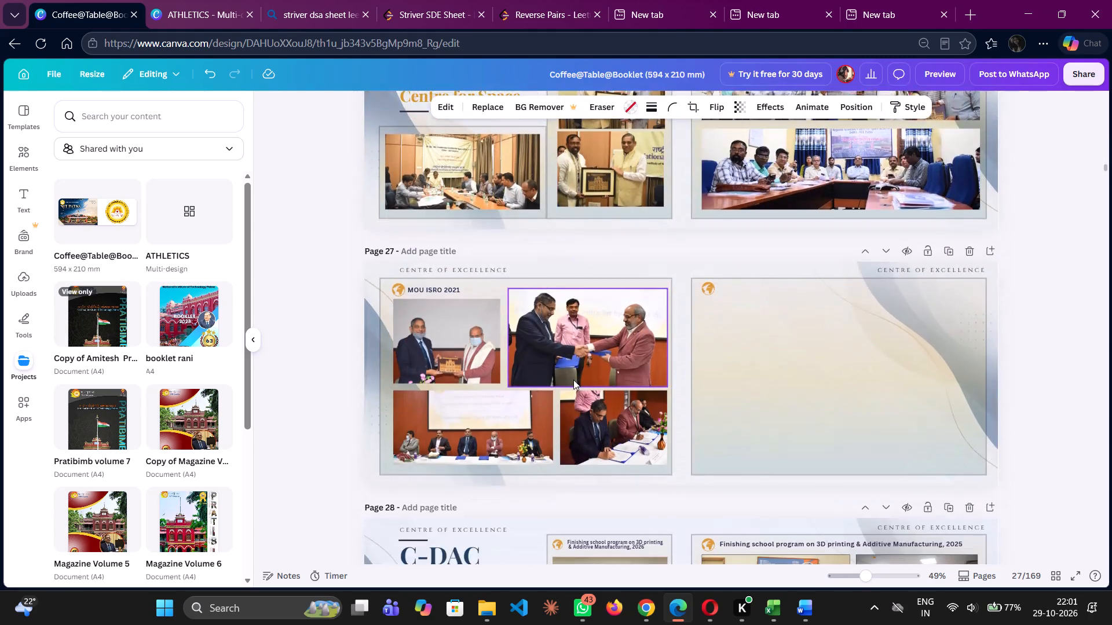
scroll(573, 380, "down", 4)
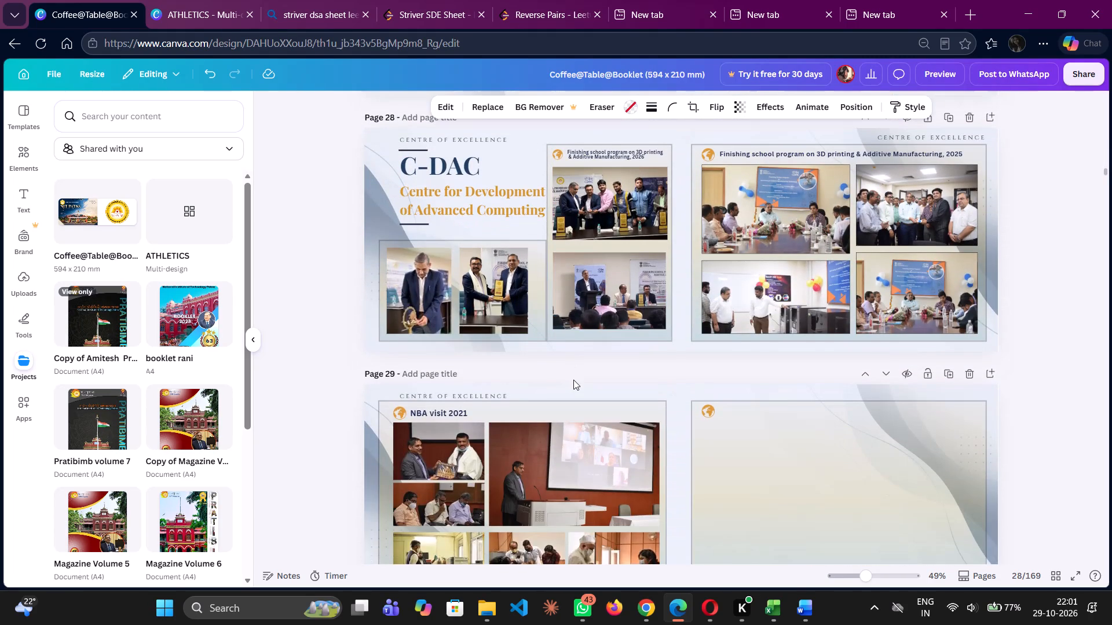
scroll(573, 380, "down", 4)
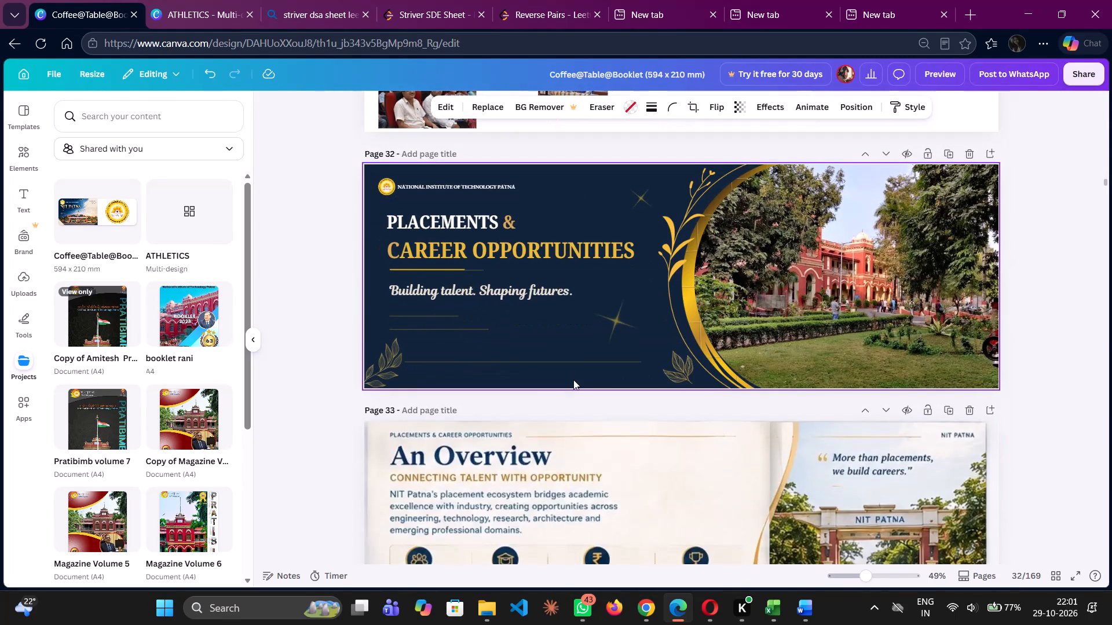
scroll(573, 380, "down", 1)
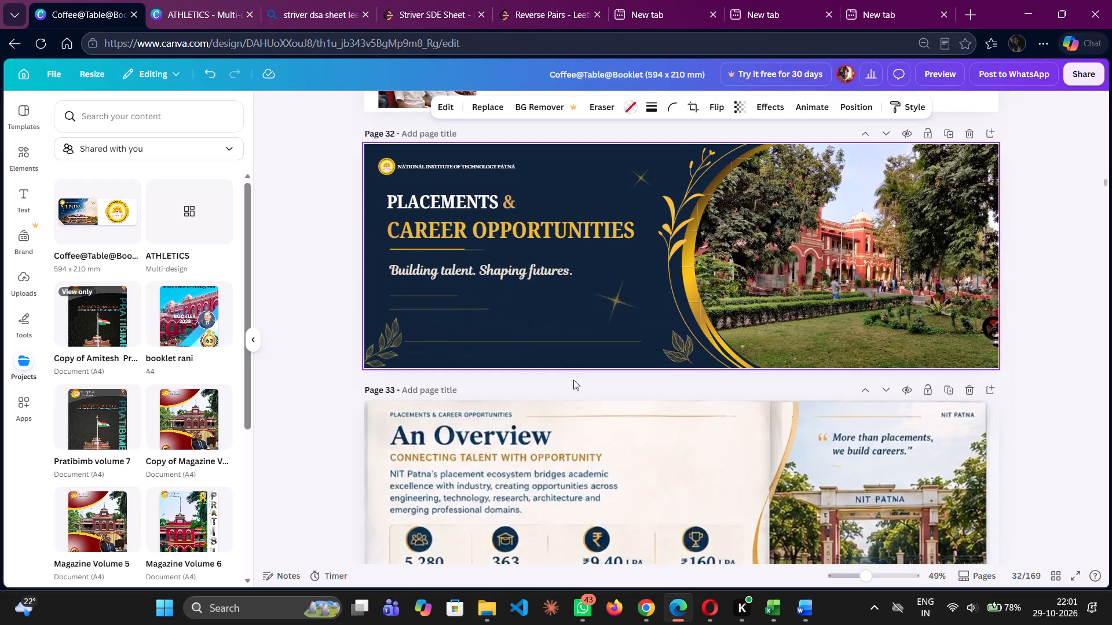
scroll(573, 380, "down", 2)
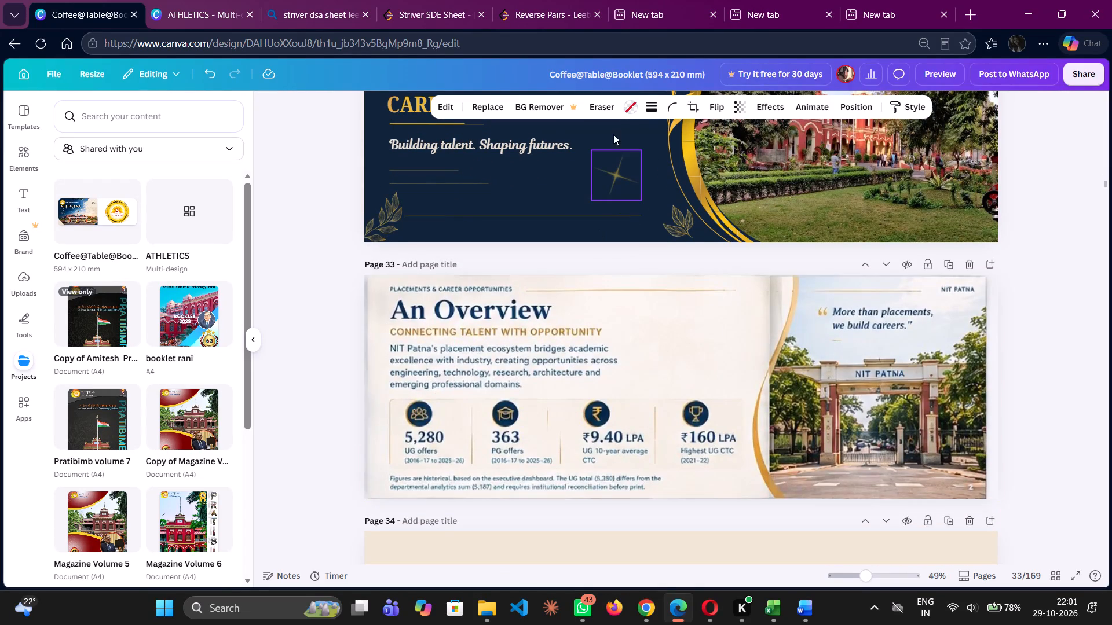
Search the web for images of “nit patna front gate”.
left_click(688, 15)
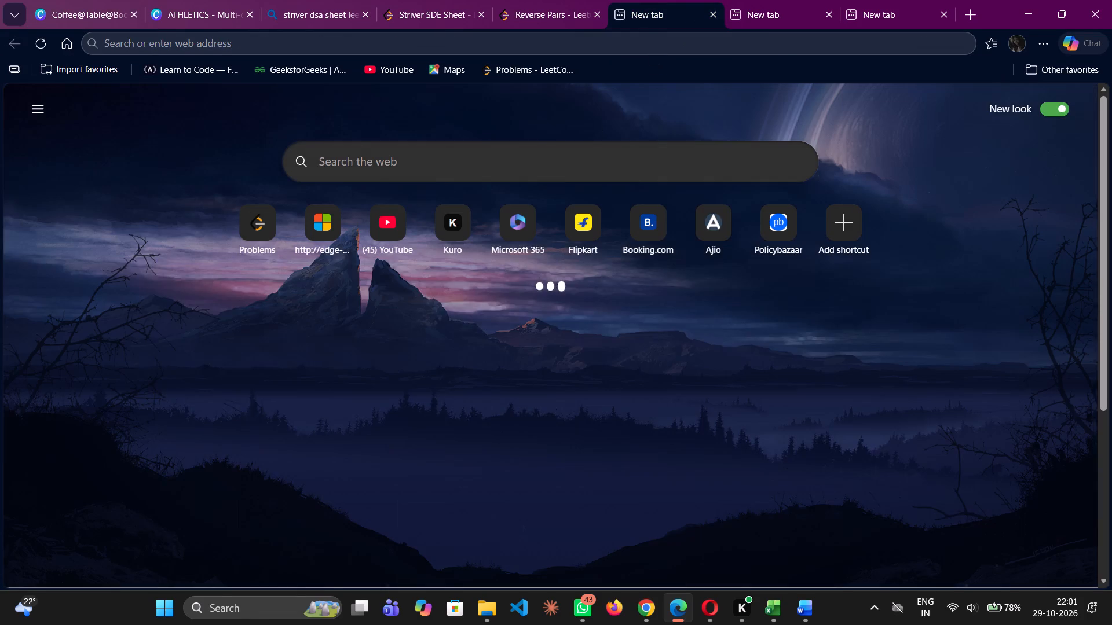
left_click(541, 175)
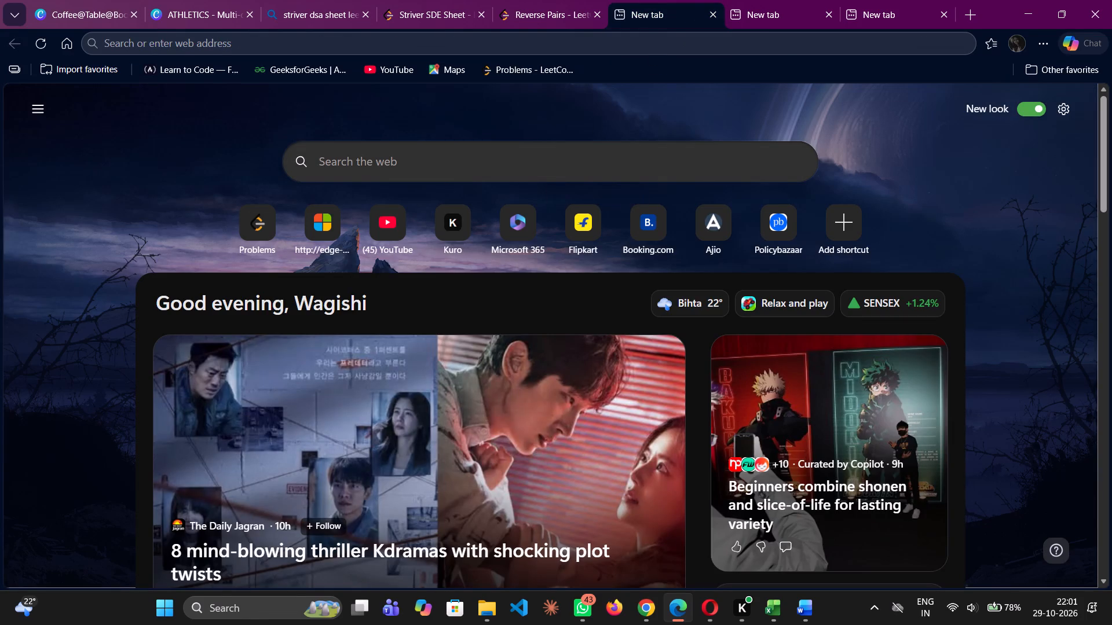
key("n")
type("it patna")
key("space")
type("front gate")
key("space")
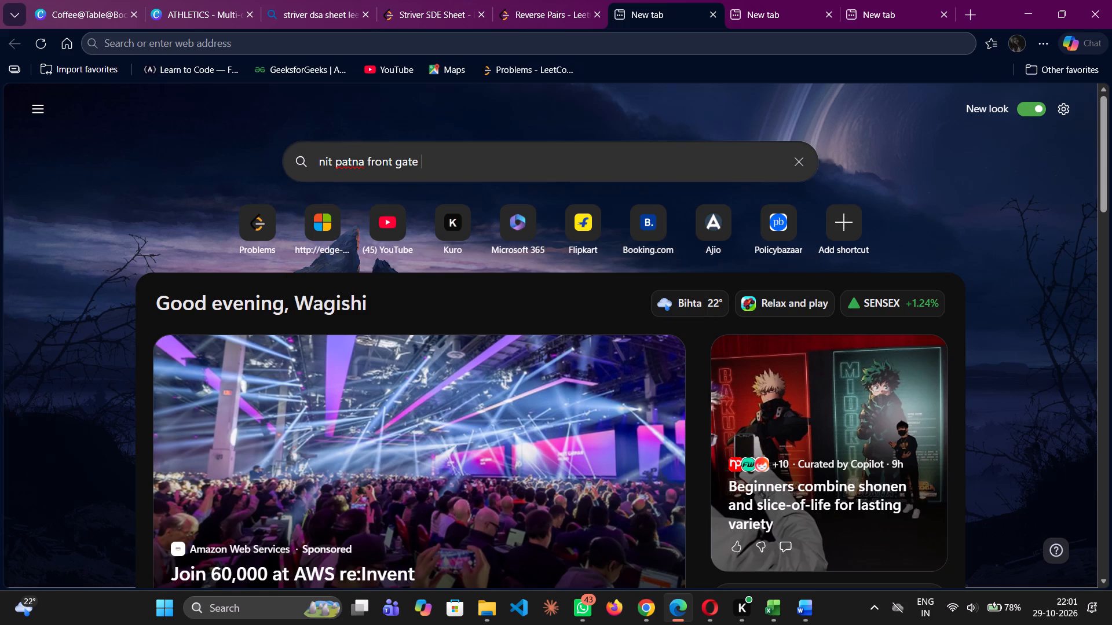
key("Return")
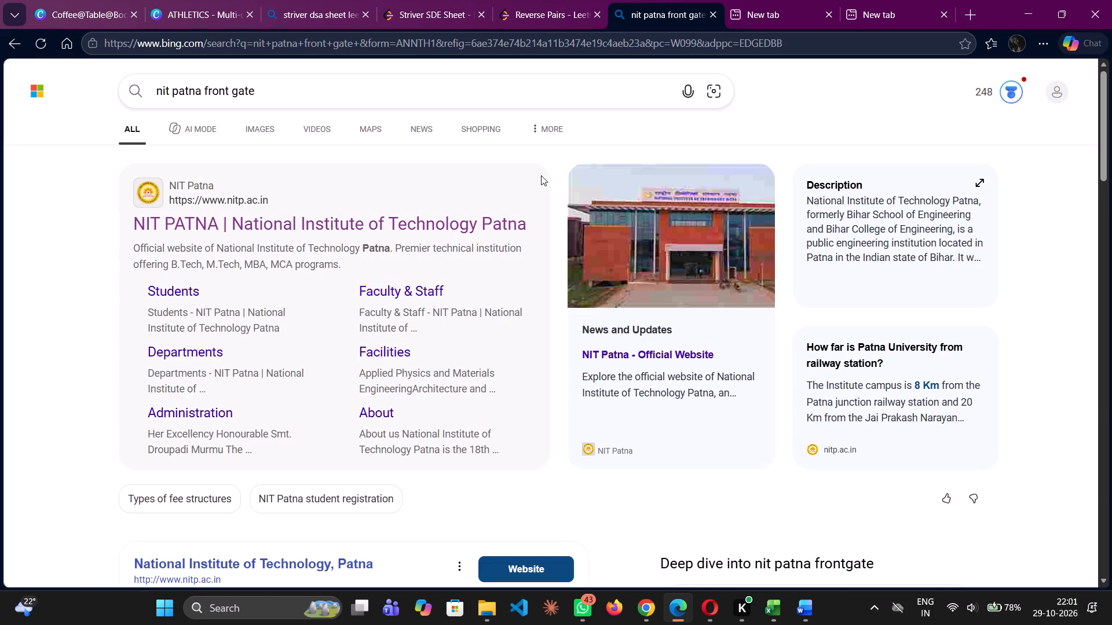
left_click(250, 130)
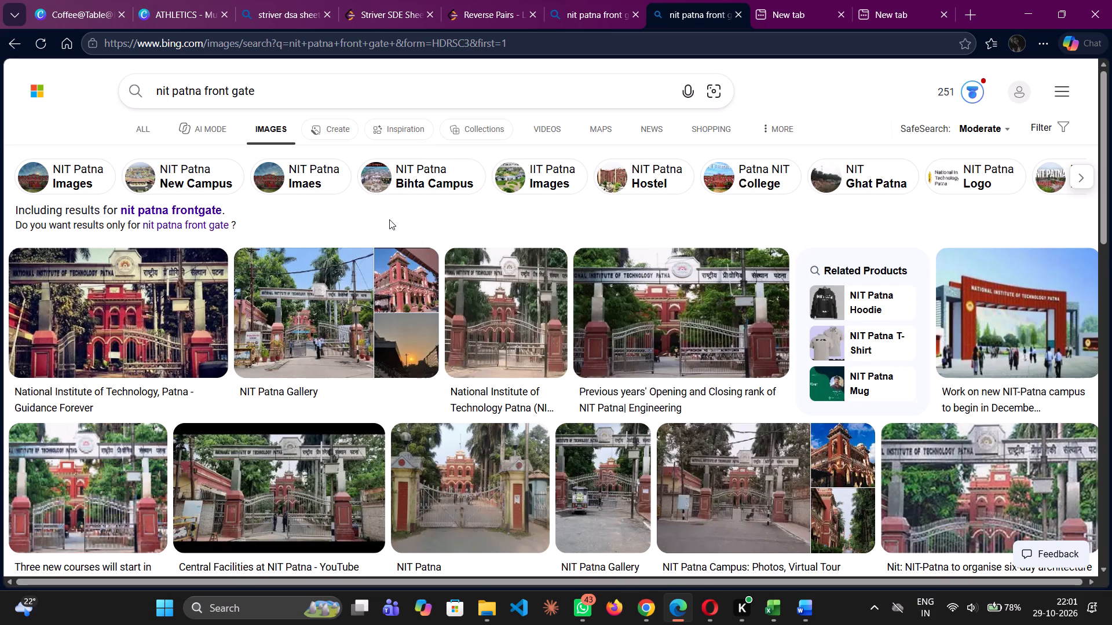
Examine the image results for a suitable front gate photo and preview the one from jagranjosh.com.
scroll(389, 219, "down", 1)
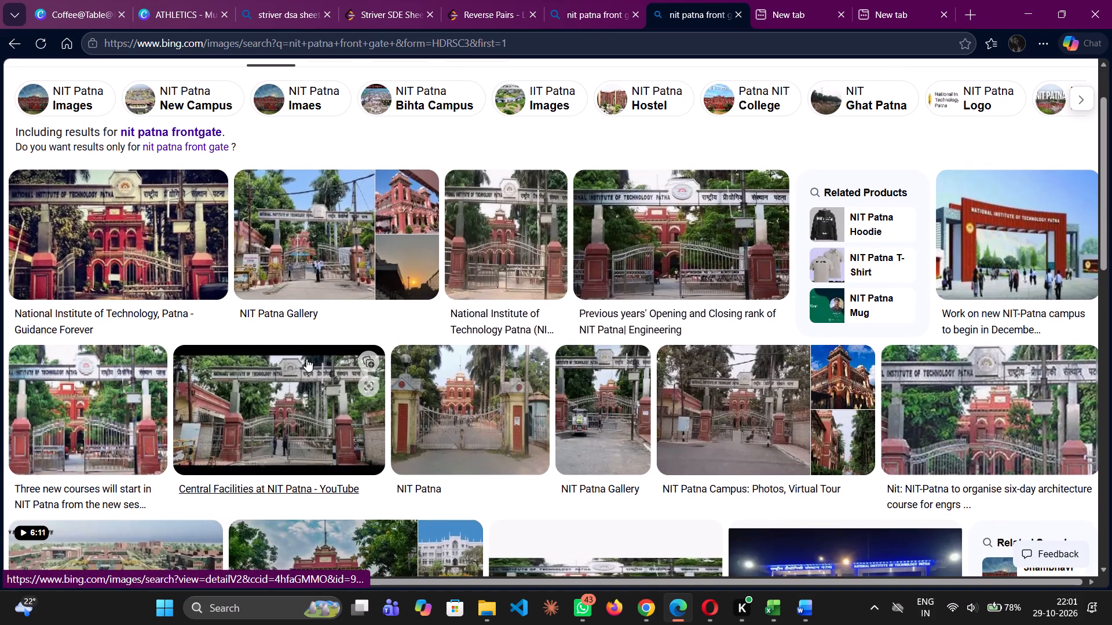
scroll(336, 401, "down", 2)
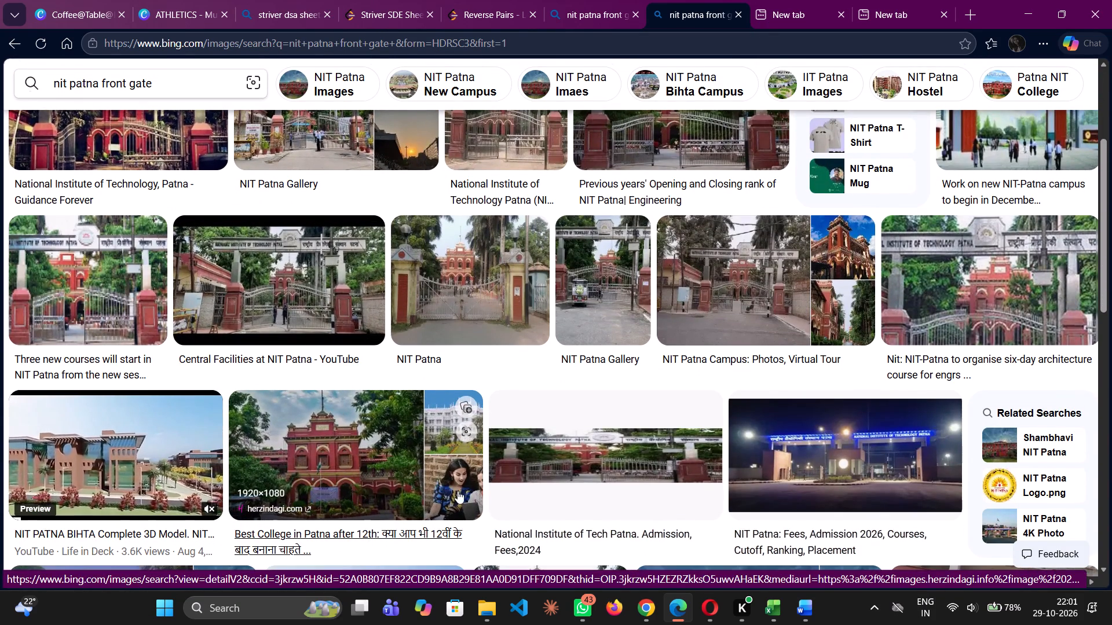
scroll(700, 430, "down", 2)
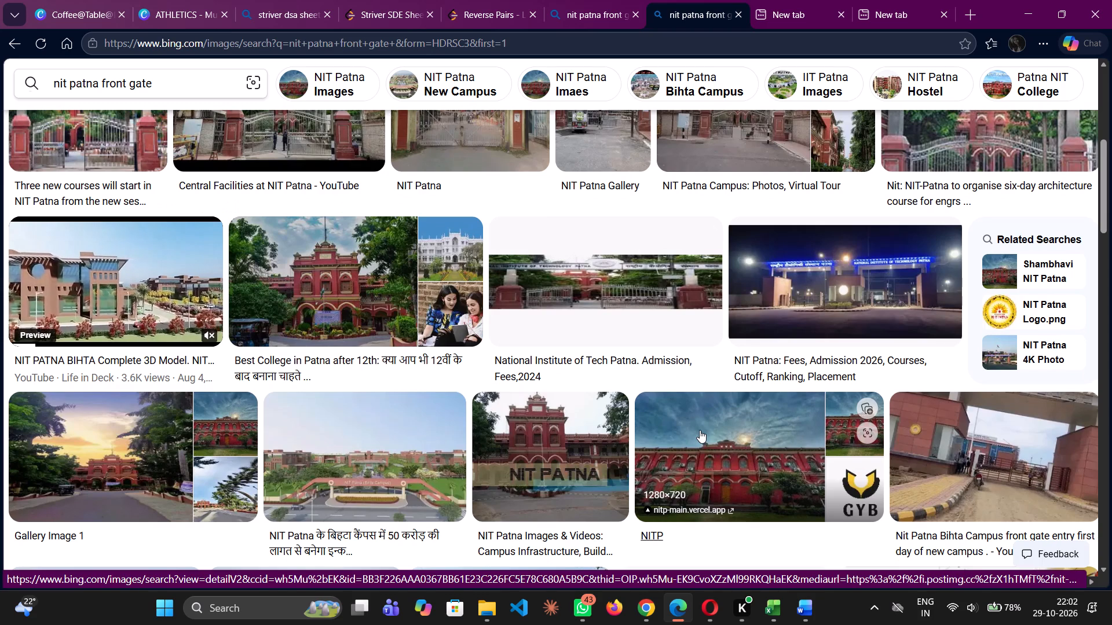
scroll(700, 430, "down", 3)
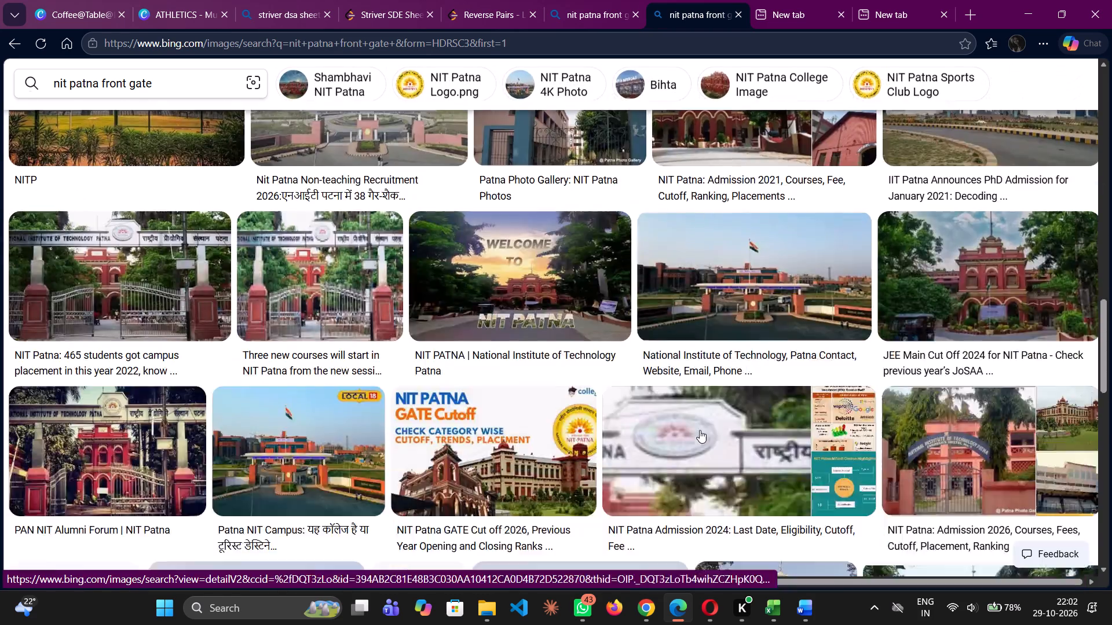
scroll(700, 430, "down", 1)
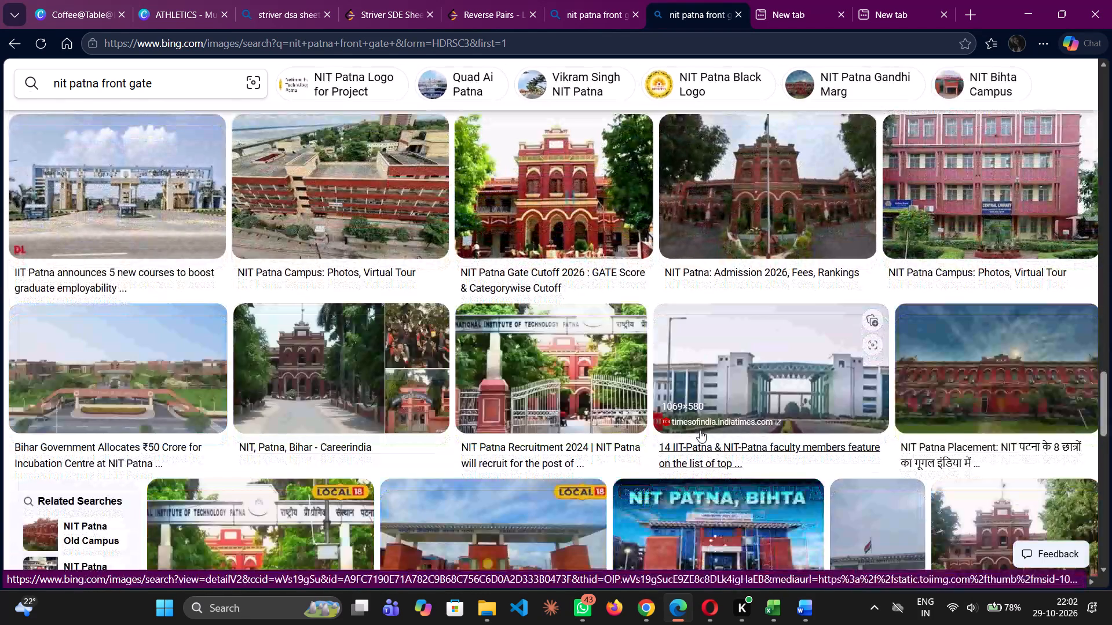
scroll(700, 430, "up", 19)
scroll(700, 430, "up", 11)
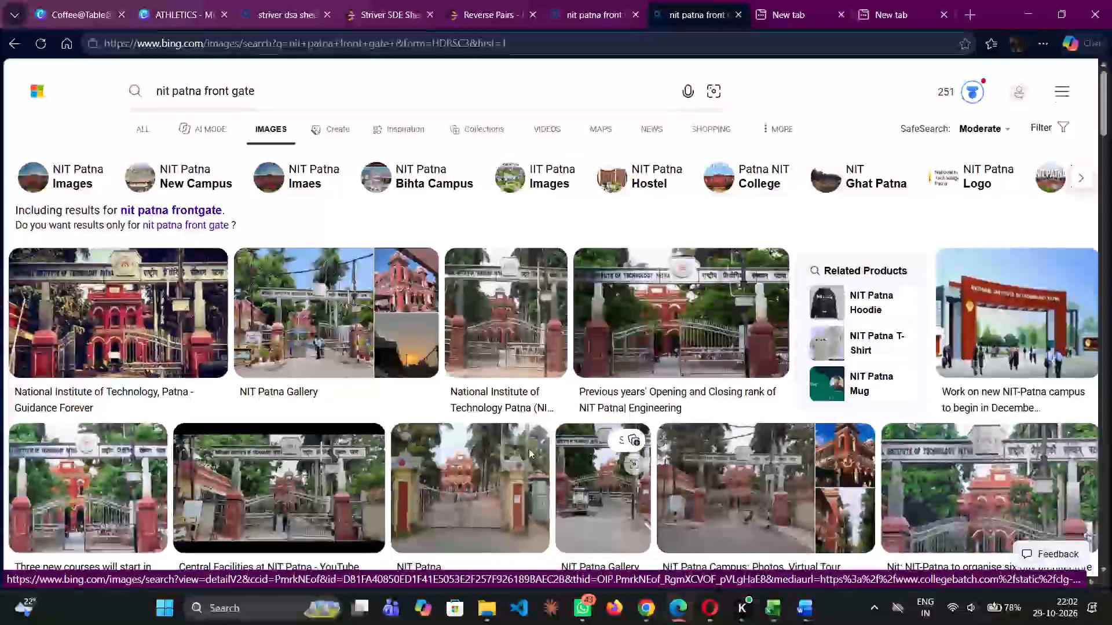
left_click(661, 326)
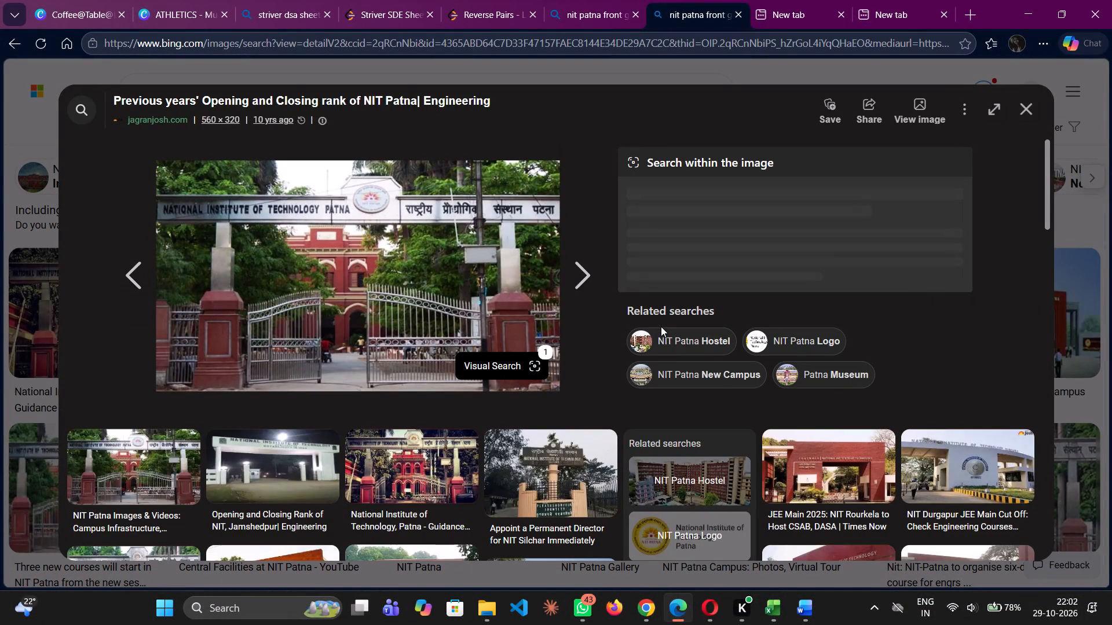
left_click(1037, 102)
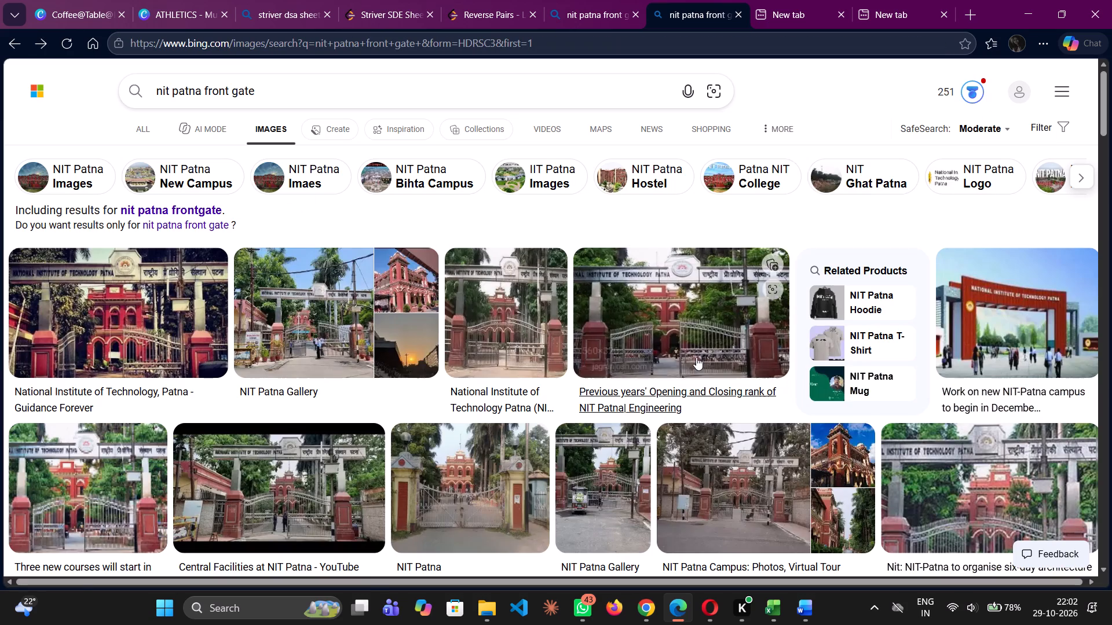
Open the NIT Patna Gallery on collegedunia and look through its campus photos for a gate view.
left_click(317, 365)
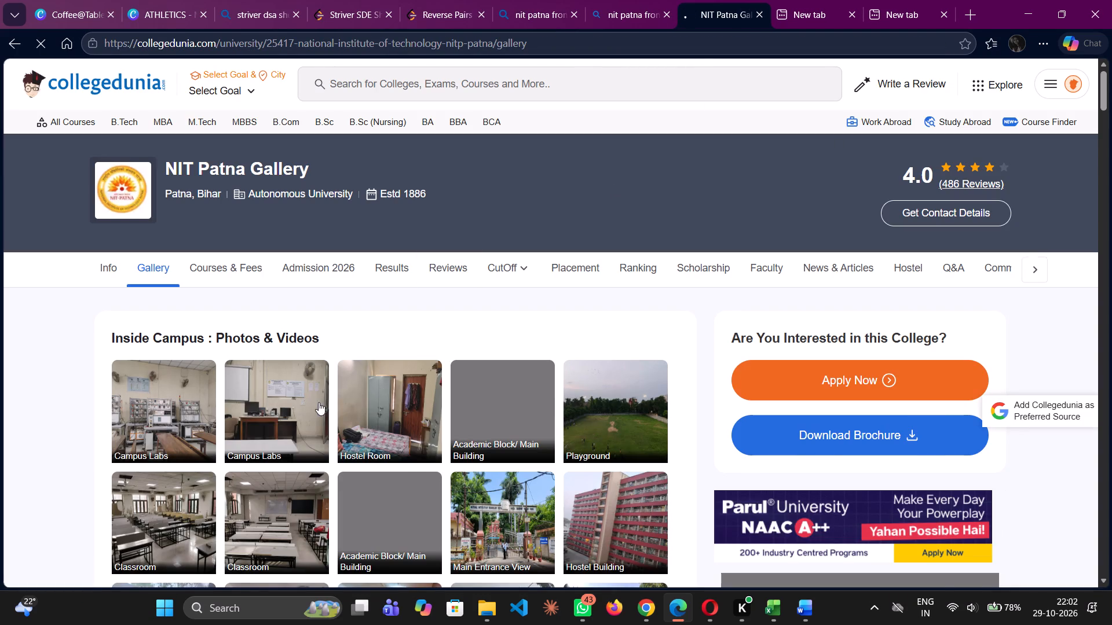
scroll(382, 389, "down", 3)
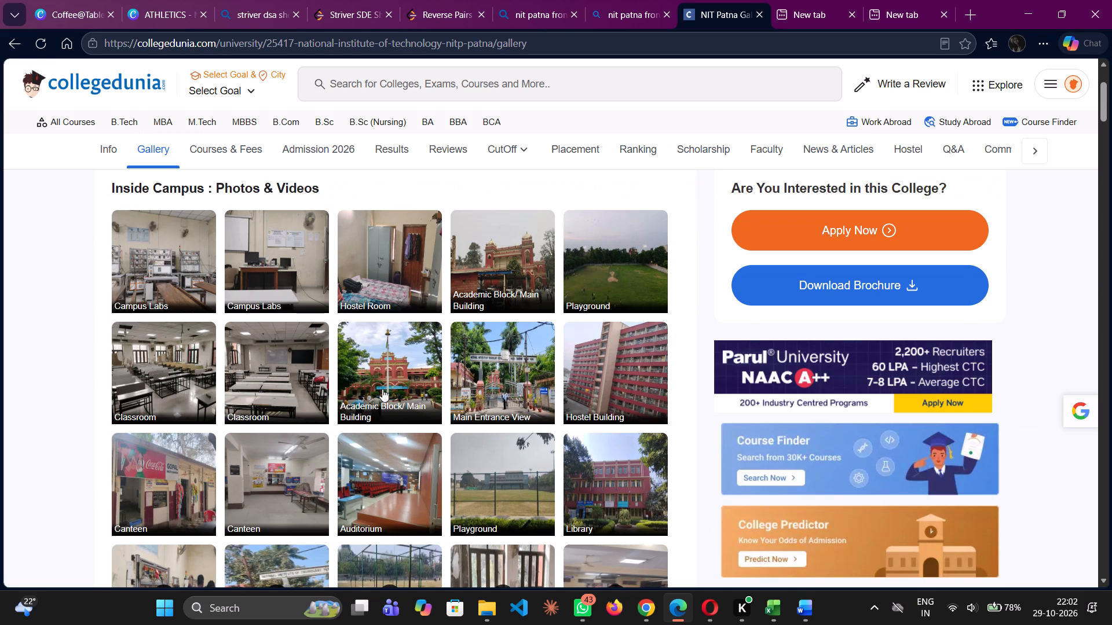
scroll(382, 389, "down", 2)
scroll(382, 389, "up", 6)
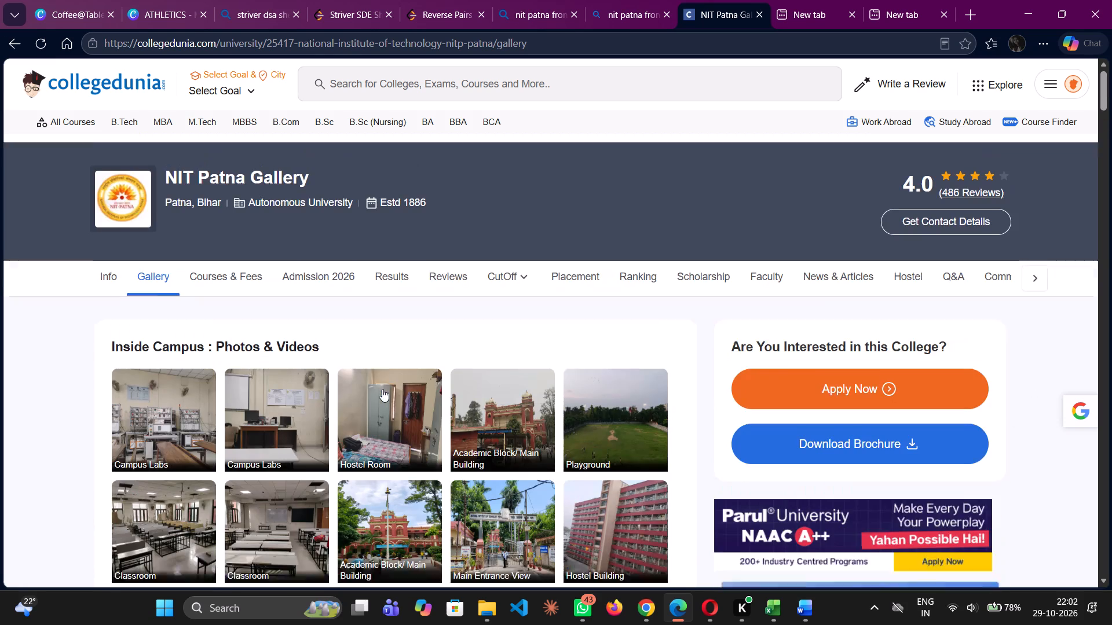
Return to the “nit patna front gate” image results and preview the gate photo from timesofindia.indiatimes.com.
left_click(608, 0)
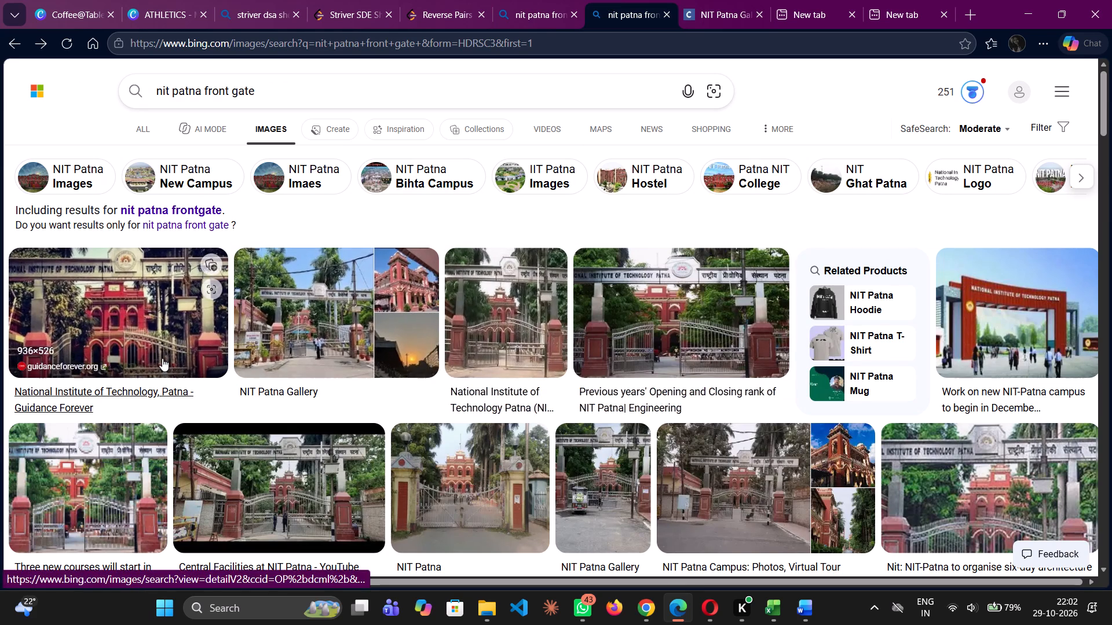
scroll(343, 409, "down", 2)
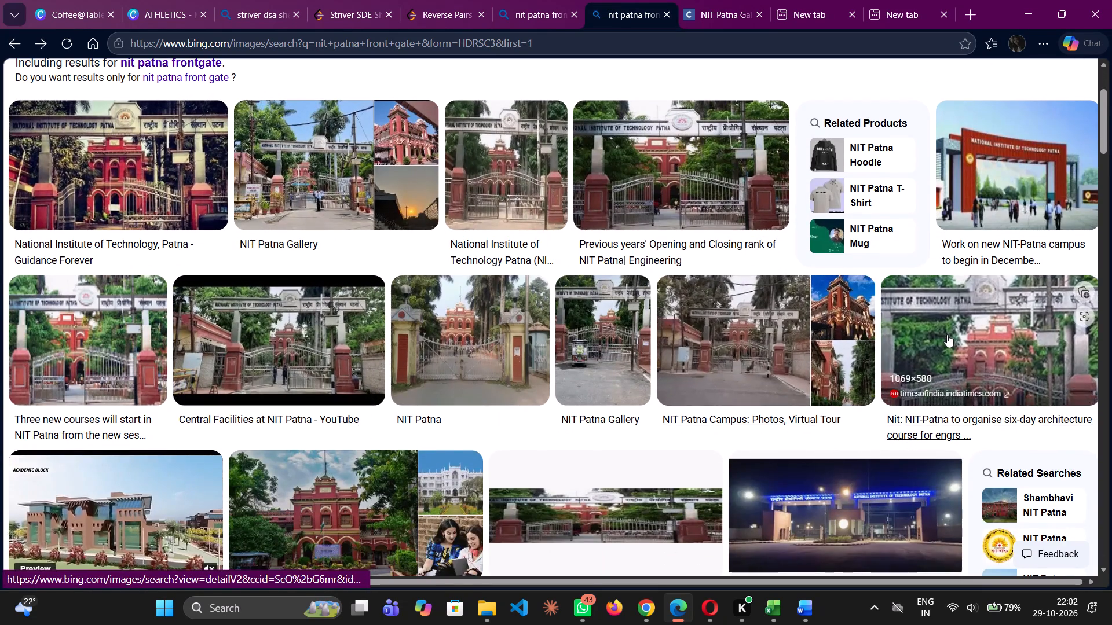
left_click(947, 334)
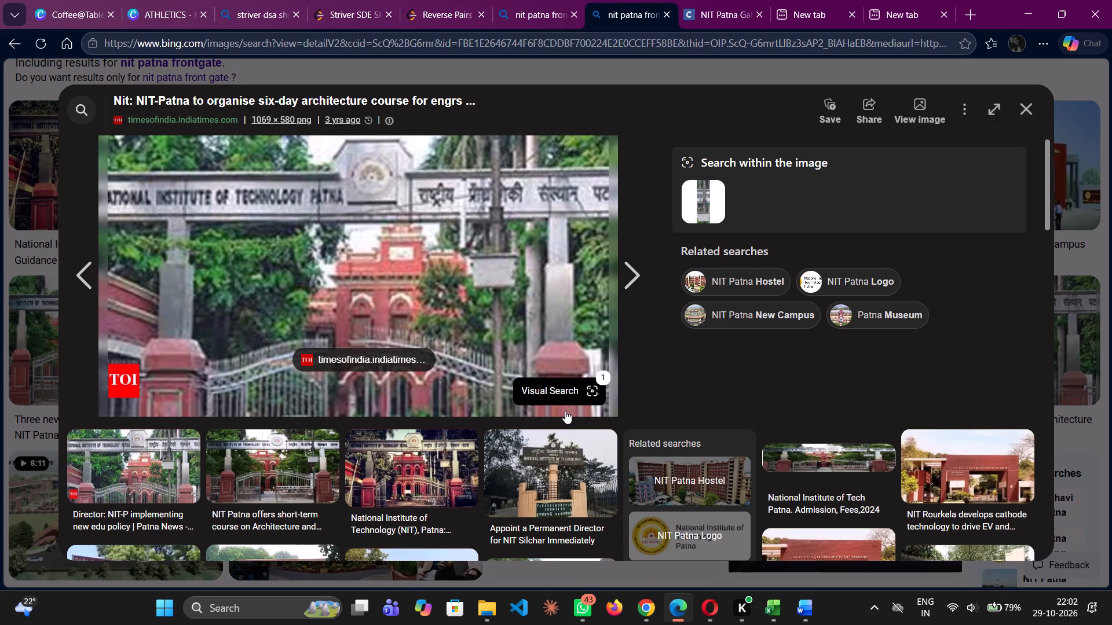
scroll(565, 411, "up", 2)
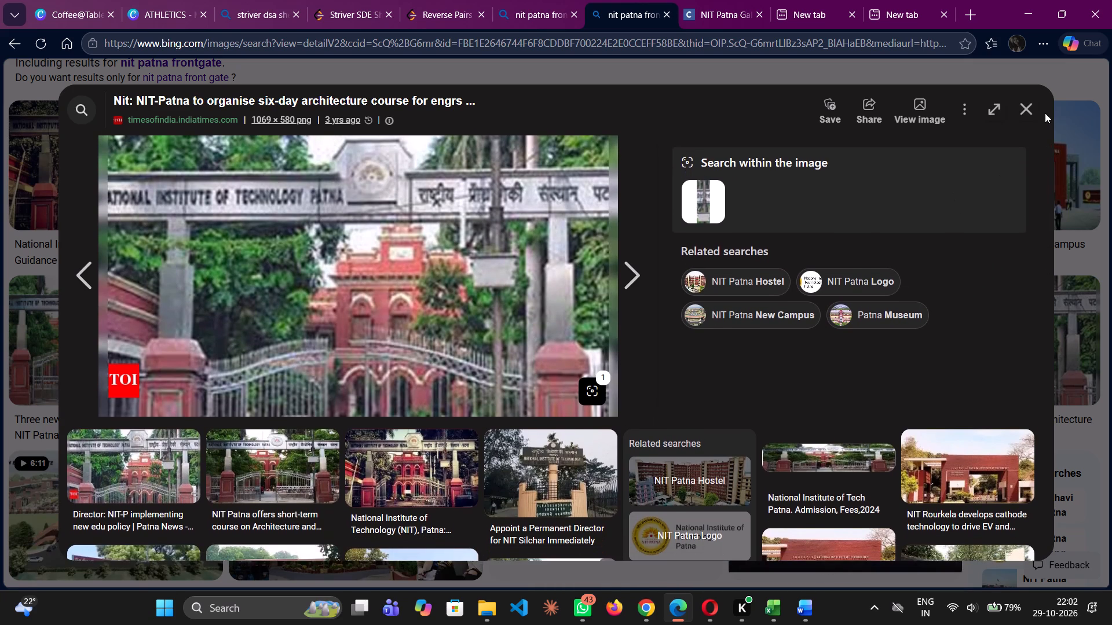
left_click(1026, 111)
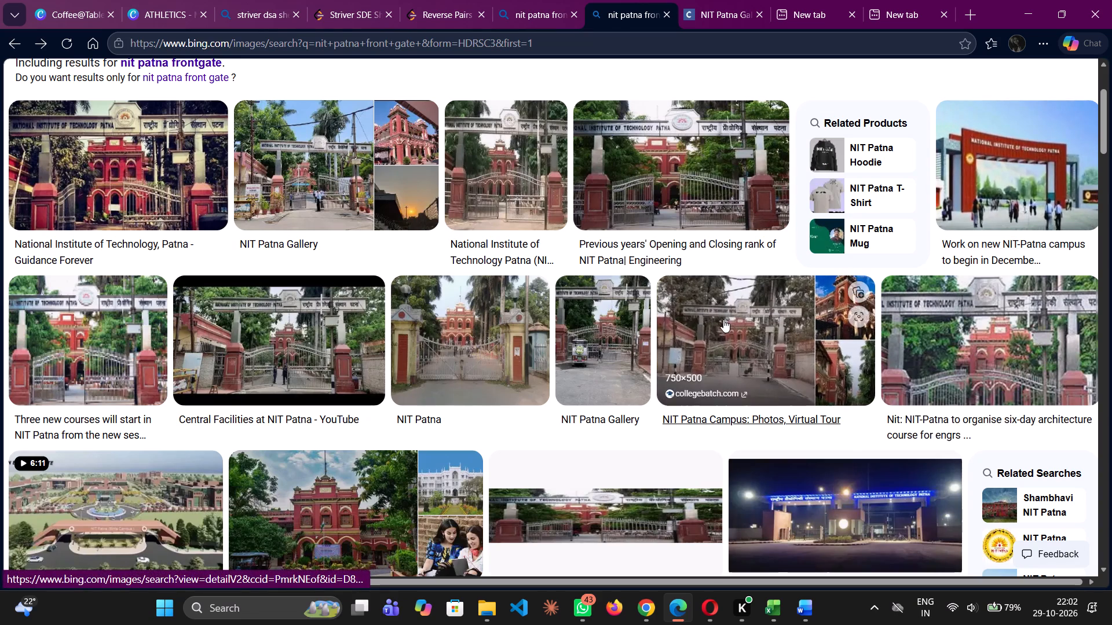
Look through more “nit patna front gate” image results and preview the gate photo from indiatv.in.
scroll(316, 402, "down", 1)
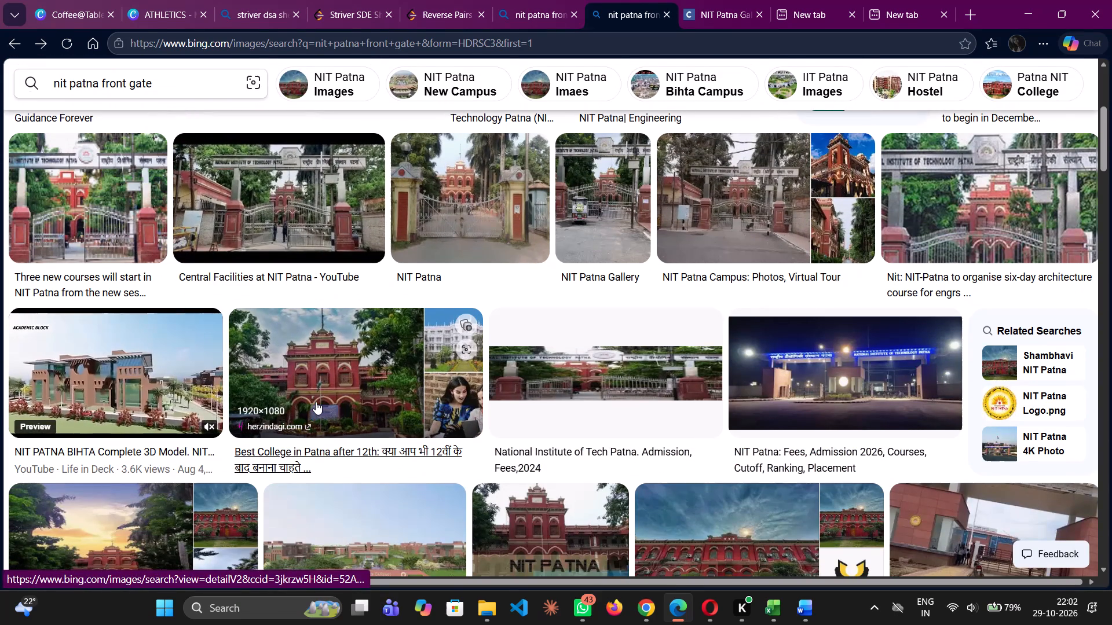
scroll(316, 403, "down", 2)
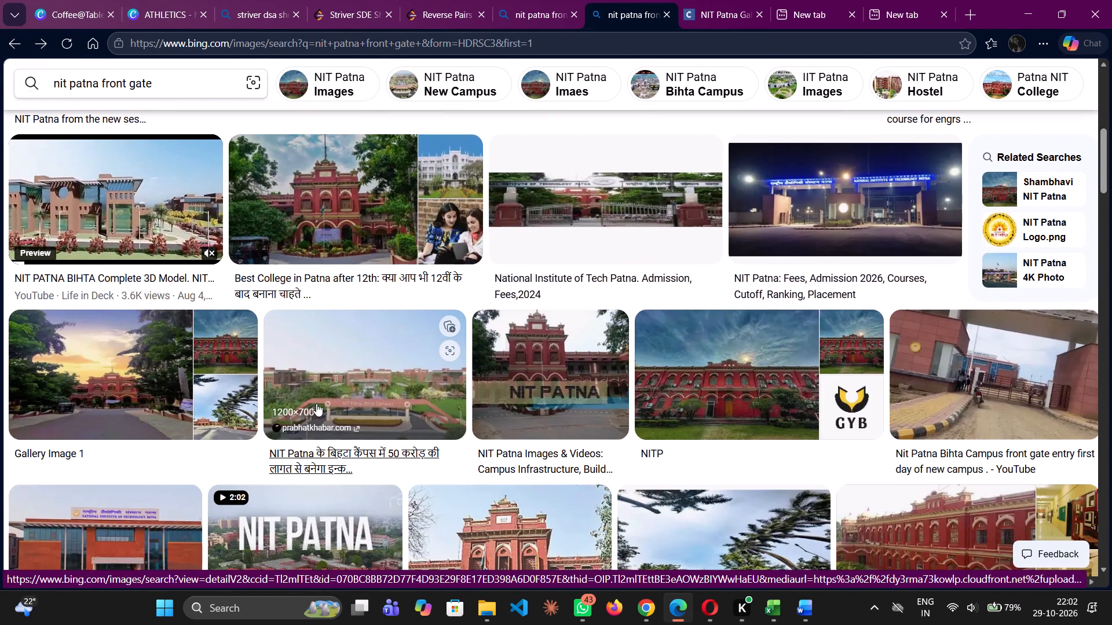
scroll(316, 403, "down", 2)
scroll(316, 403, "up", 2)
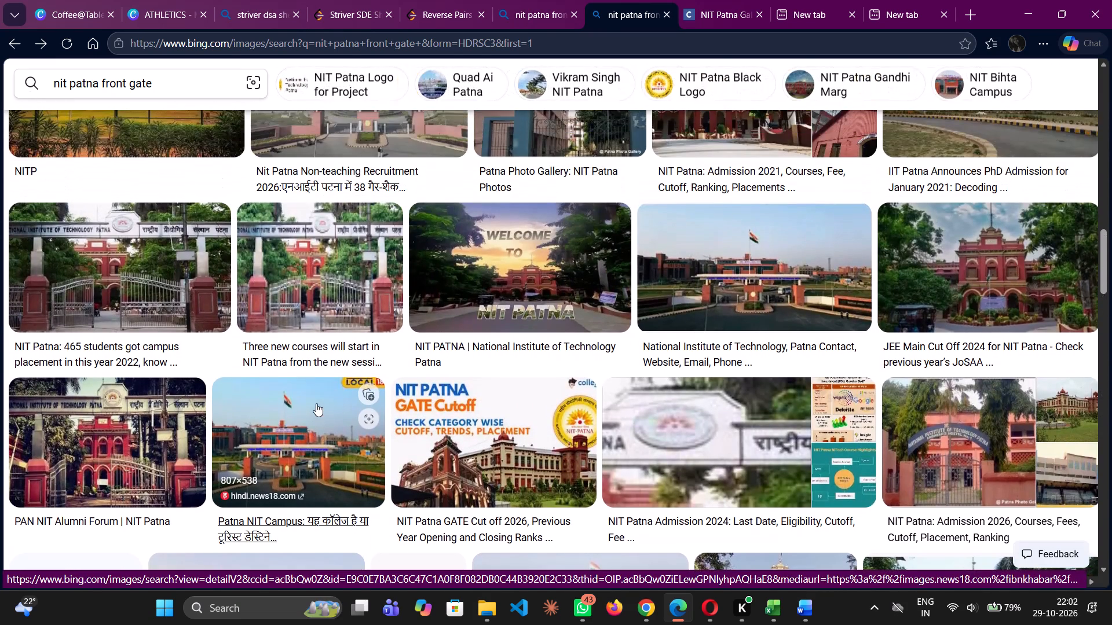
left_click(123, 290)
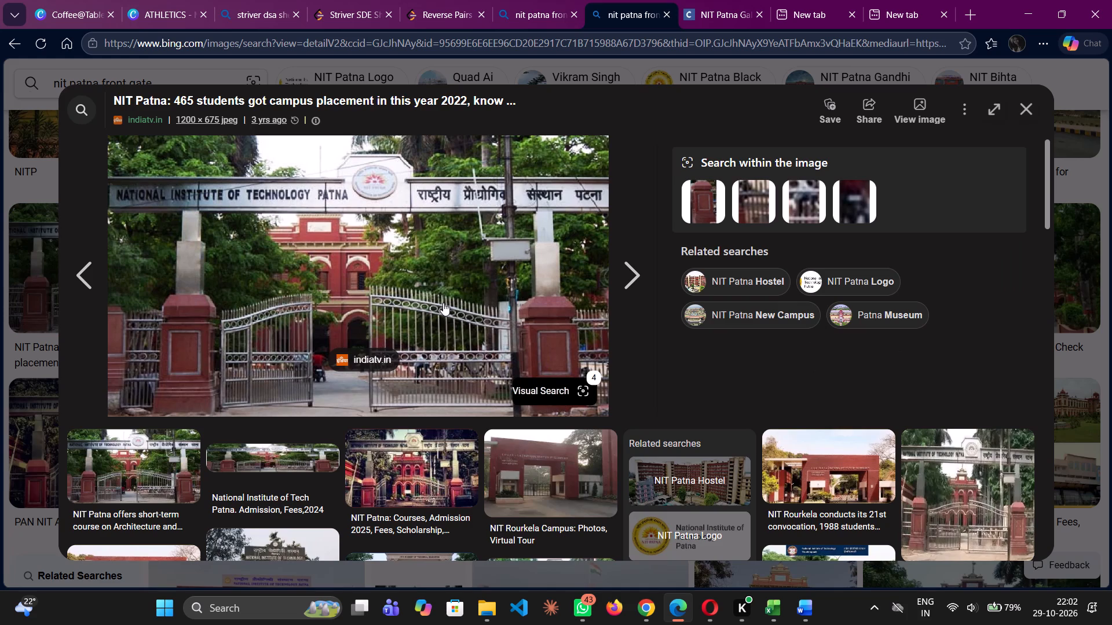
left_click(1025, 101)
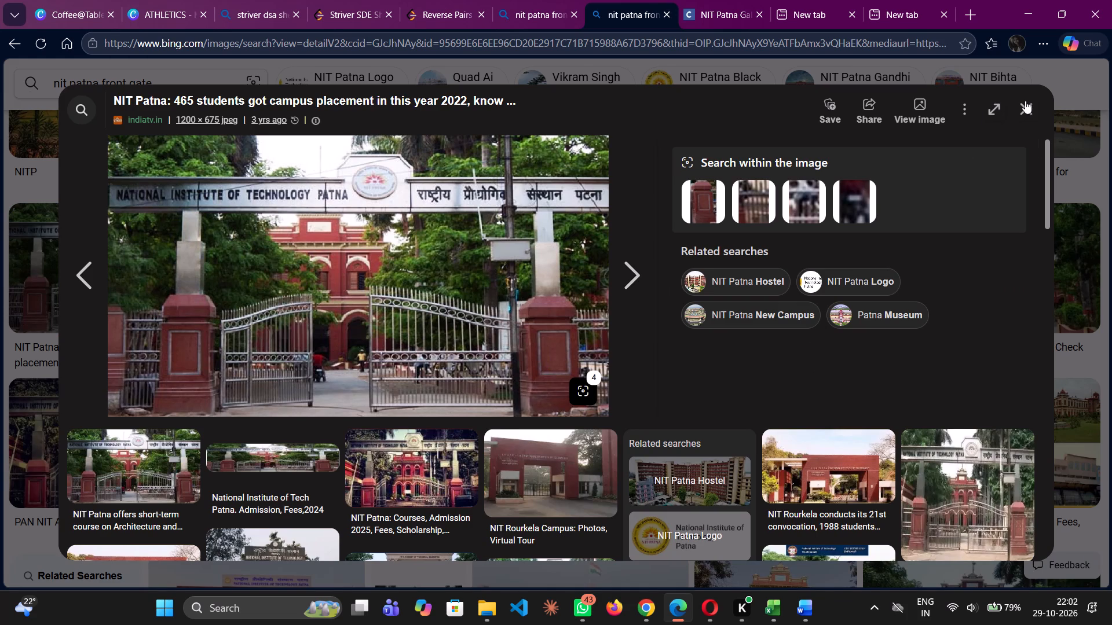
Examine further image results, previewing the red campus building photos from collegesearch.in and collegedunia.com.
scroll(705, 330, "down", 2)
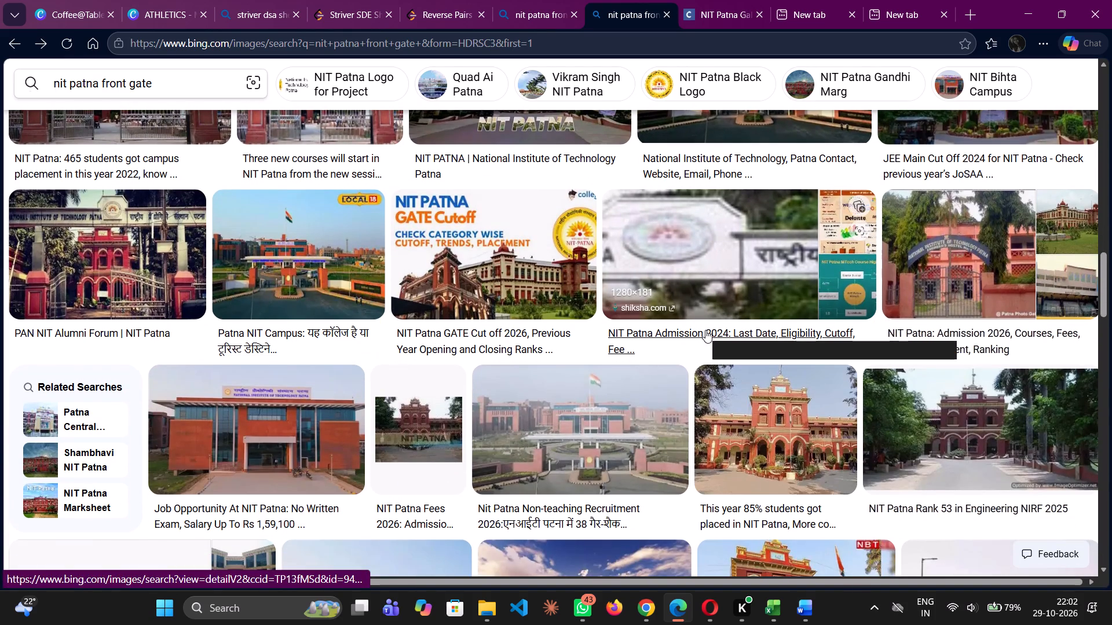
scroll(705, 330, "down", 1)
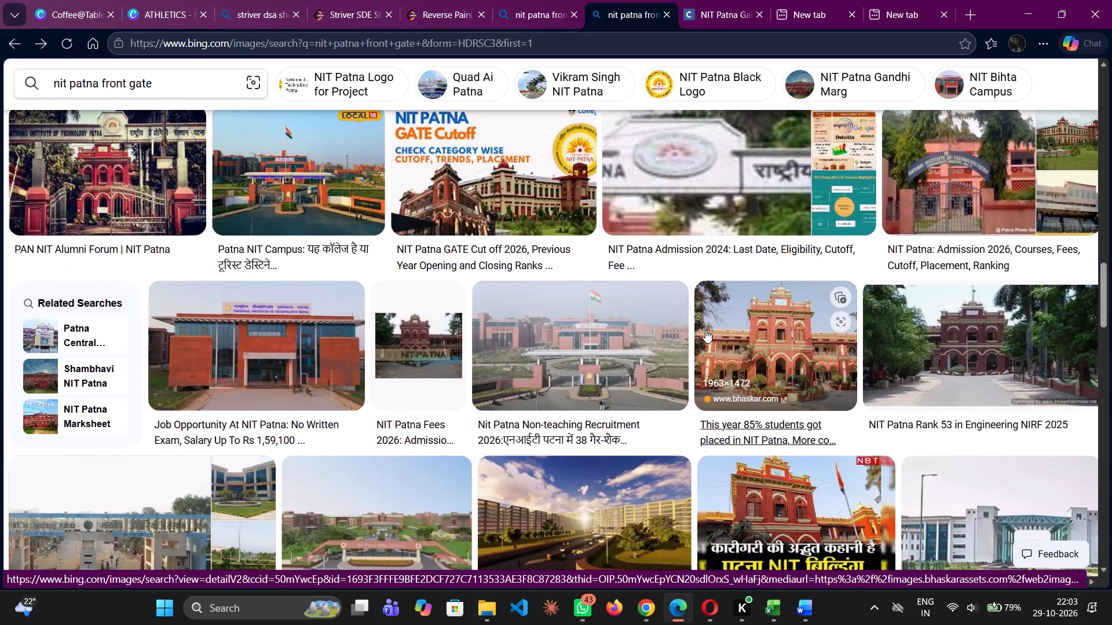
scroll(705, 330, "down", 2)
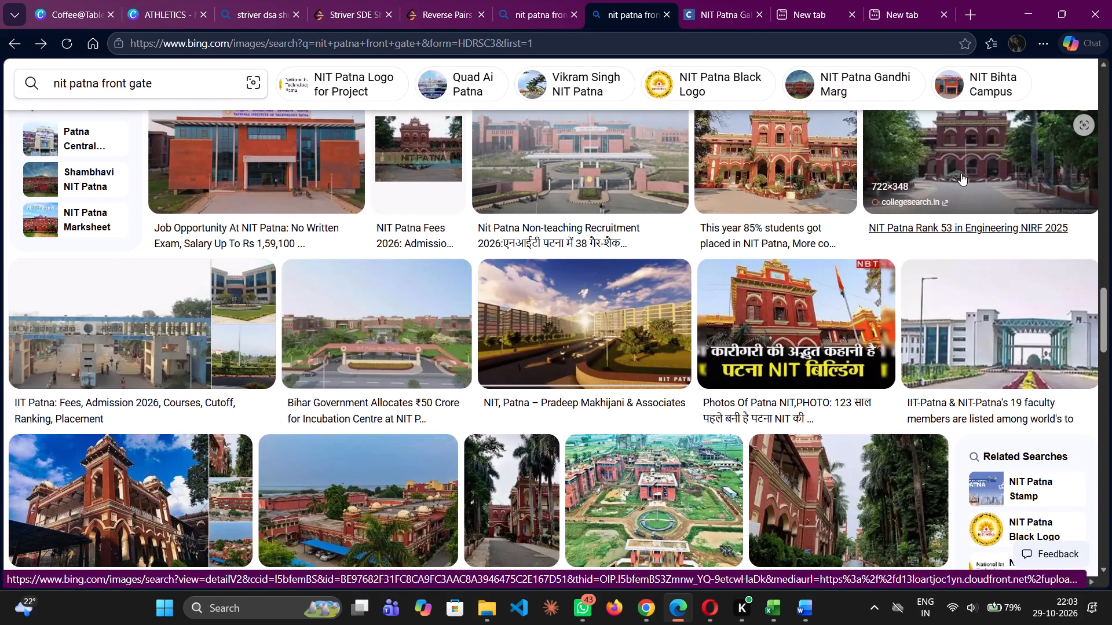
left_click(961, 173)
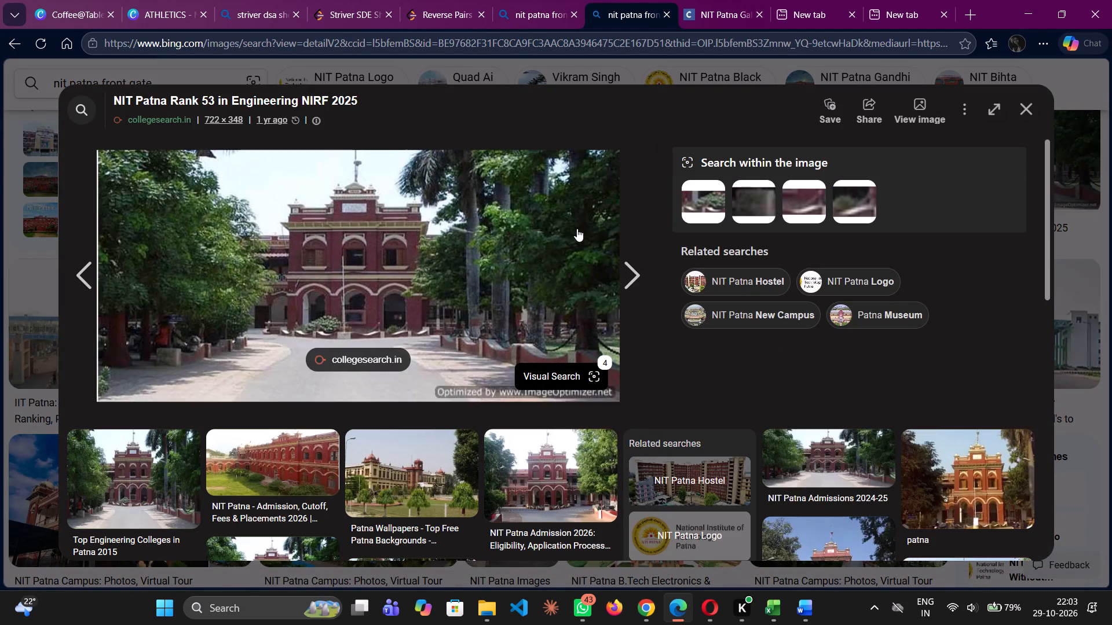
scroll(577, 229, "down", 3)
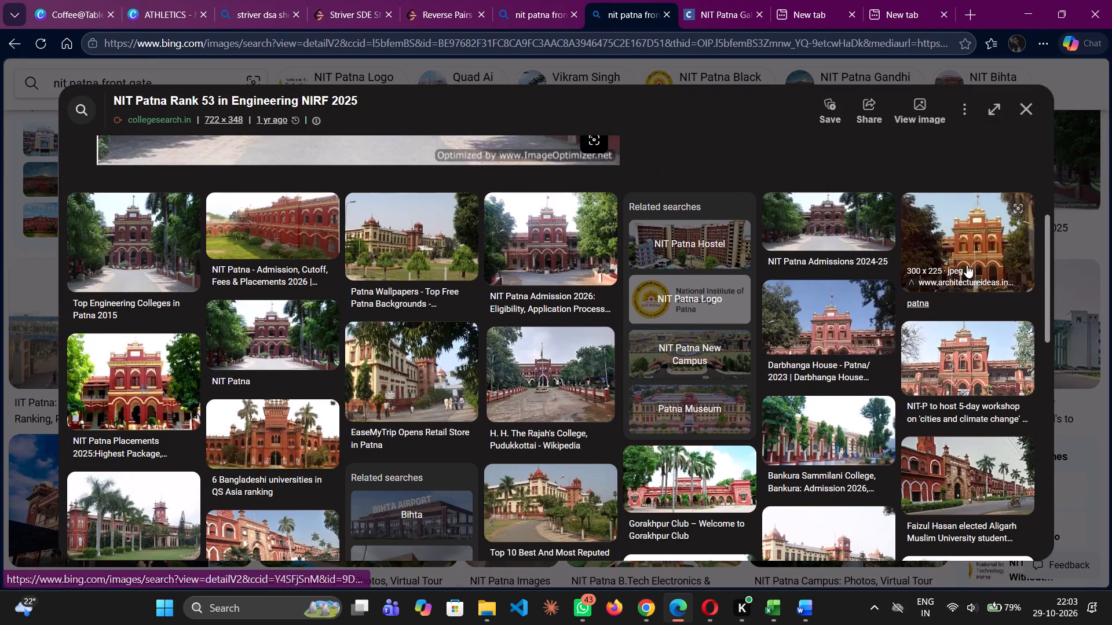
left_click(124, 365)
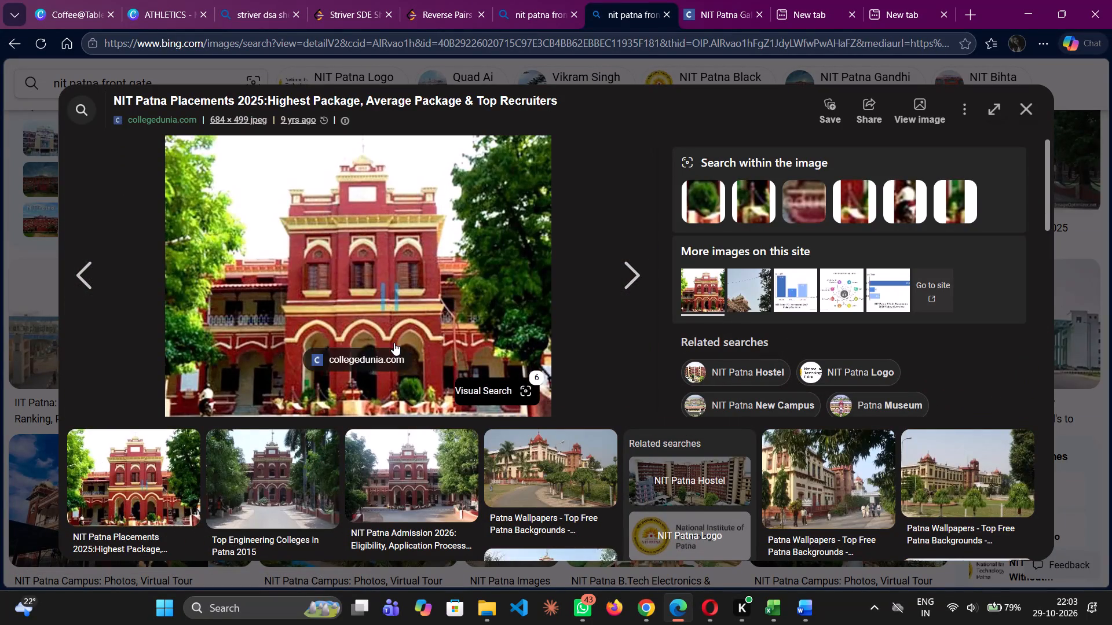
scroll(508, 481, "down", 2)
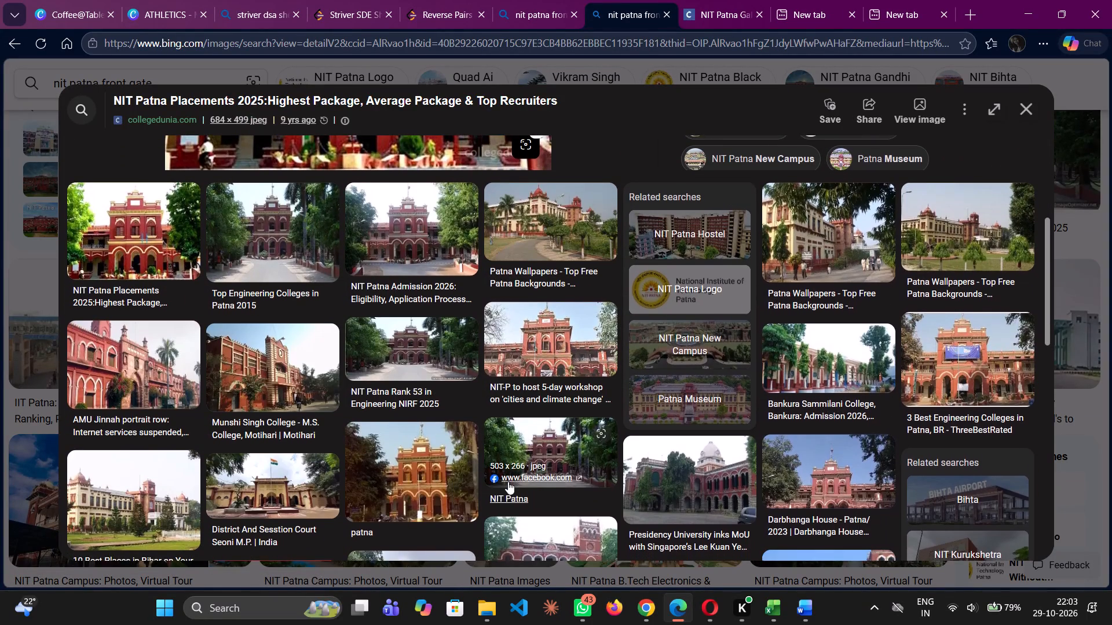
scroll(508, 481, "down", 1)
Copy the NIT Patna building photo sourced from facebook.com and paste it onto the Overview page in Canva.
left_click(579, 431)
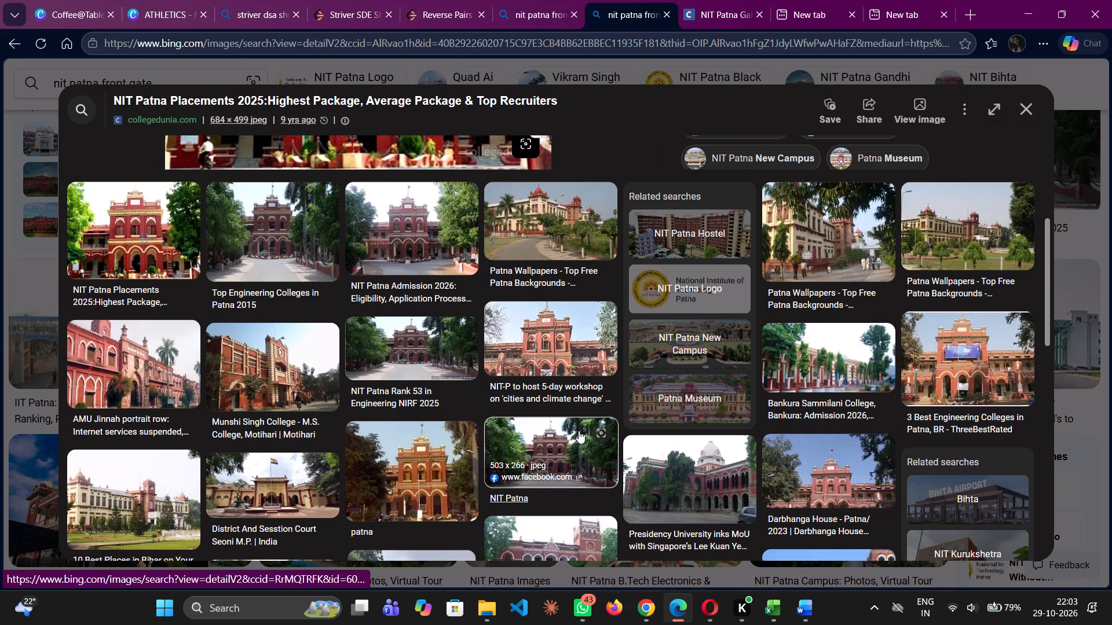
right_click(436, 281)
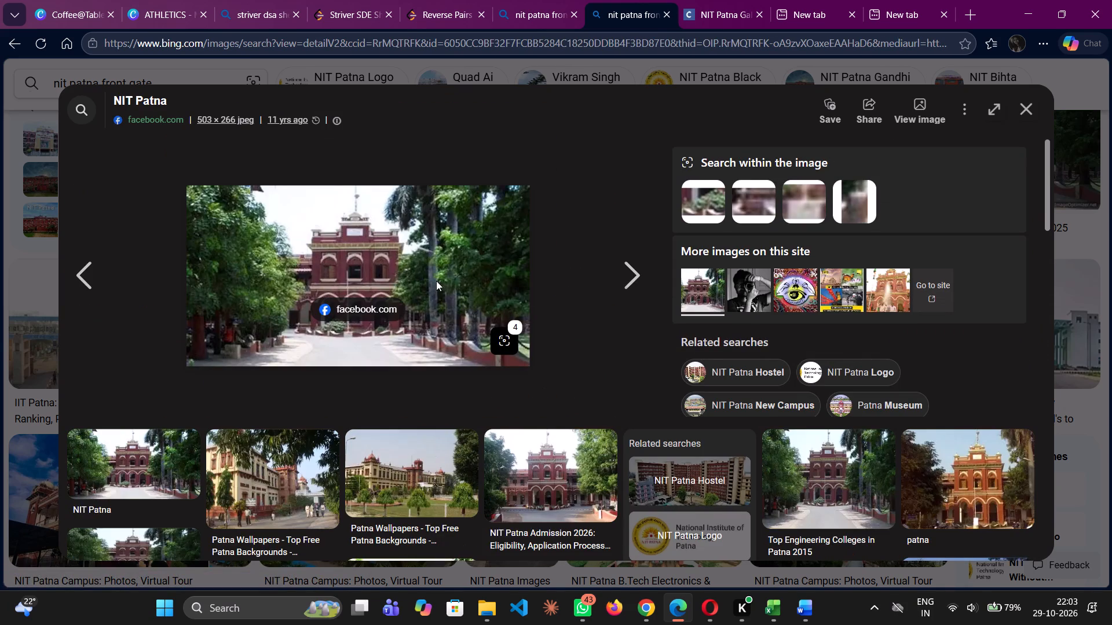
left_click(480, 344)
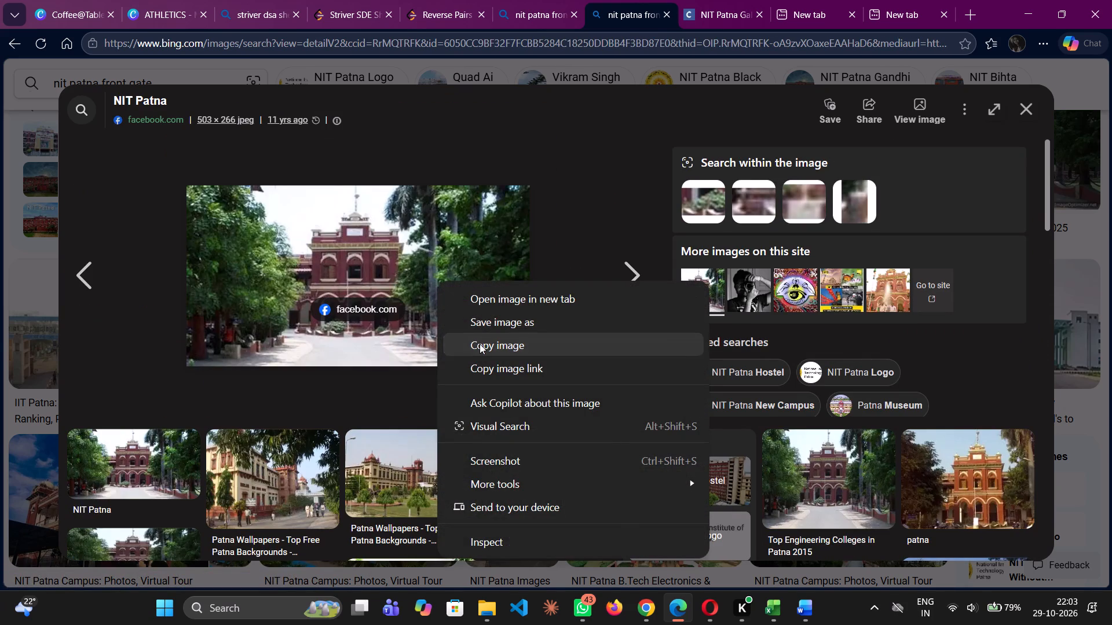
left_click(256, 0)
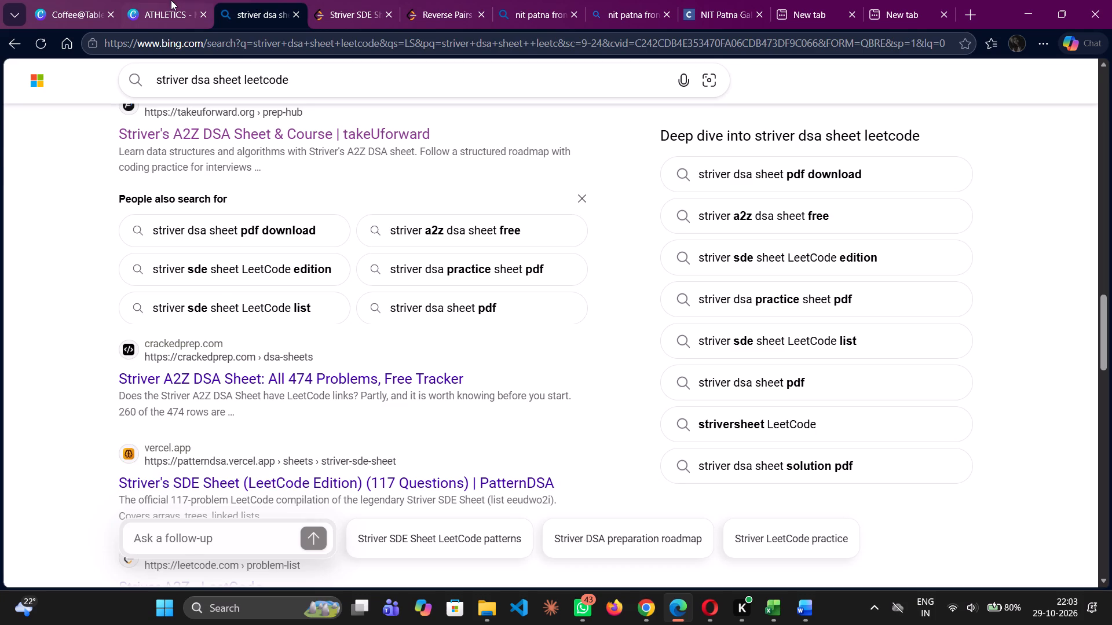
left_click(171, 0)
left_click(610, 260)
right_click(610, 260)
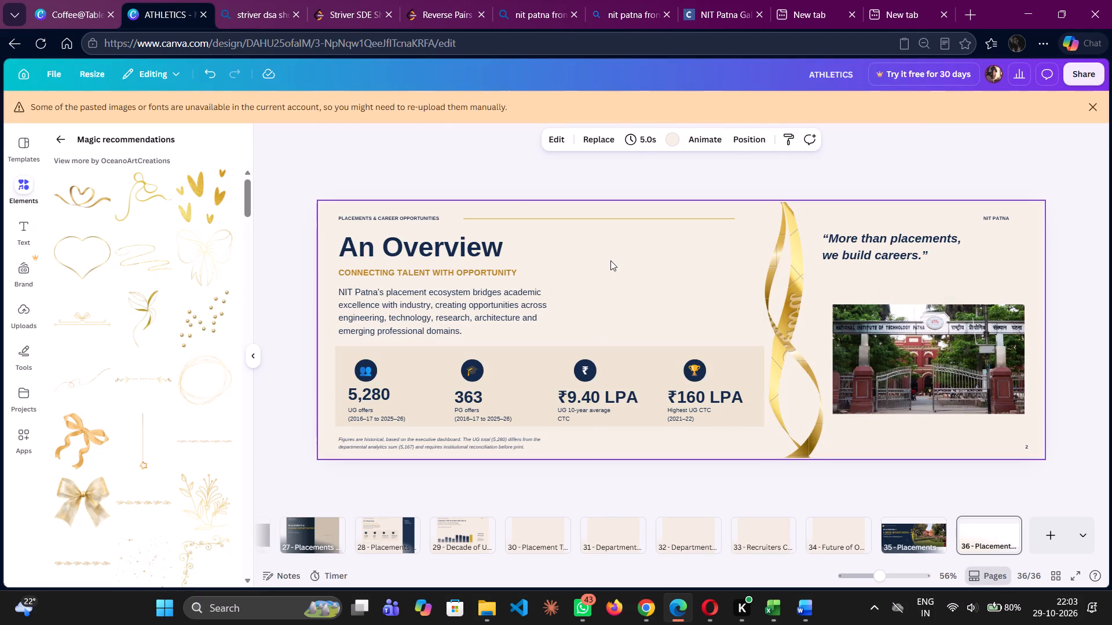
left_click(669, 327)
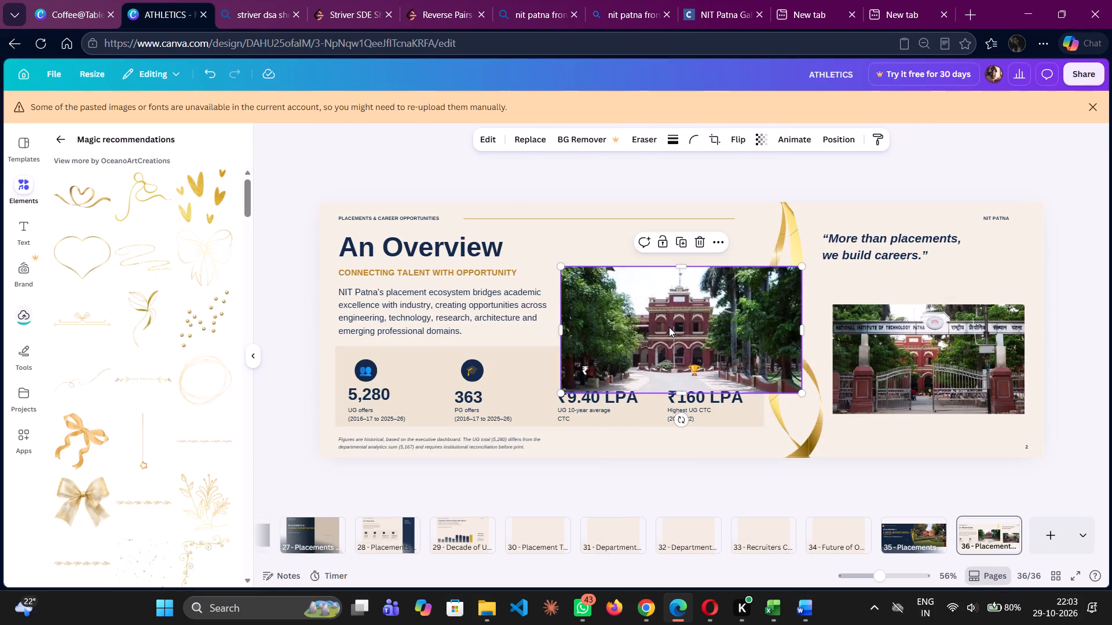
Move the gate photo aside over the statistics strip and place the pasted building photo beneath the quote.
left_click(669, 327)
left_click_drag(669, 327, 752, 336)
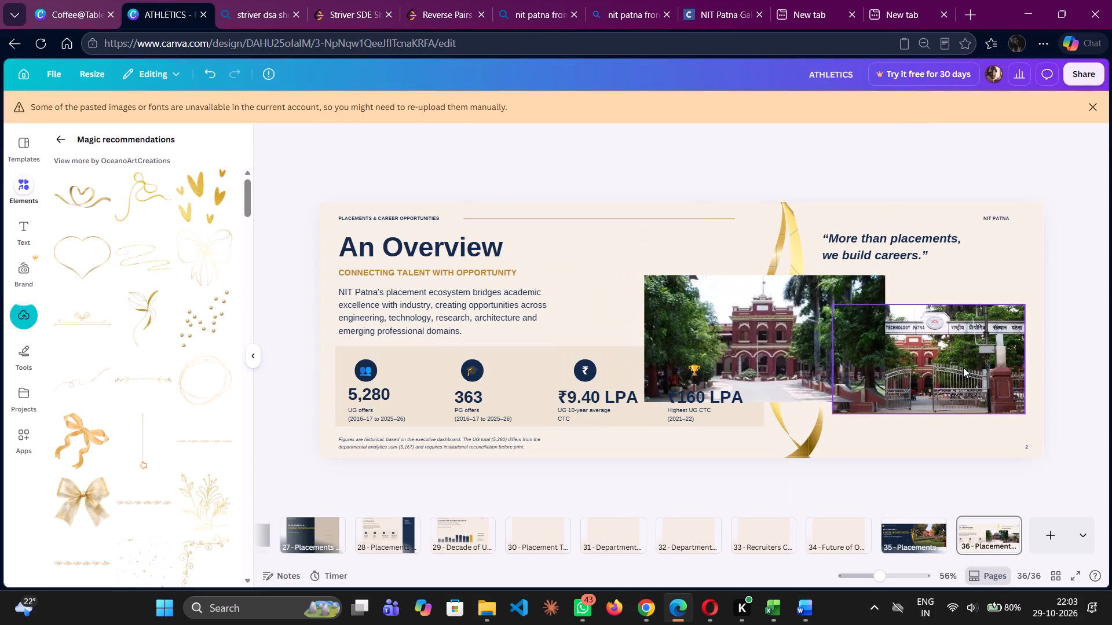
left_click_drag(963, 367, 545, 374)
left_click_drag(835, 330, 957, 344)
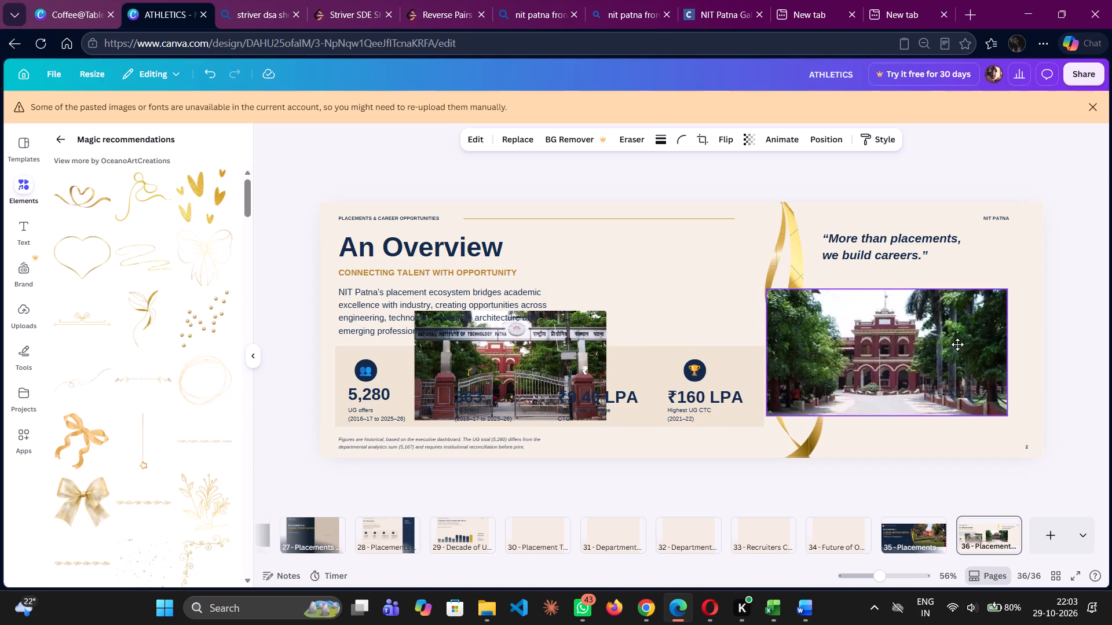
left_click_drag(957, 344, 987, 380)
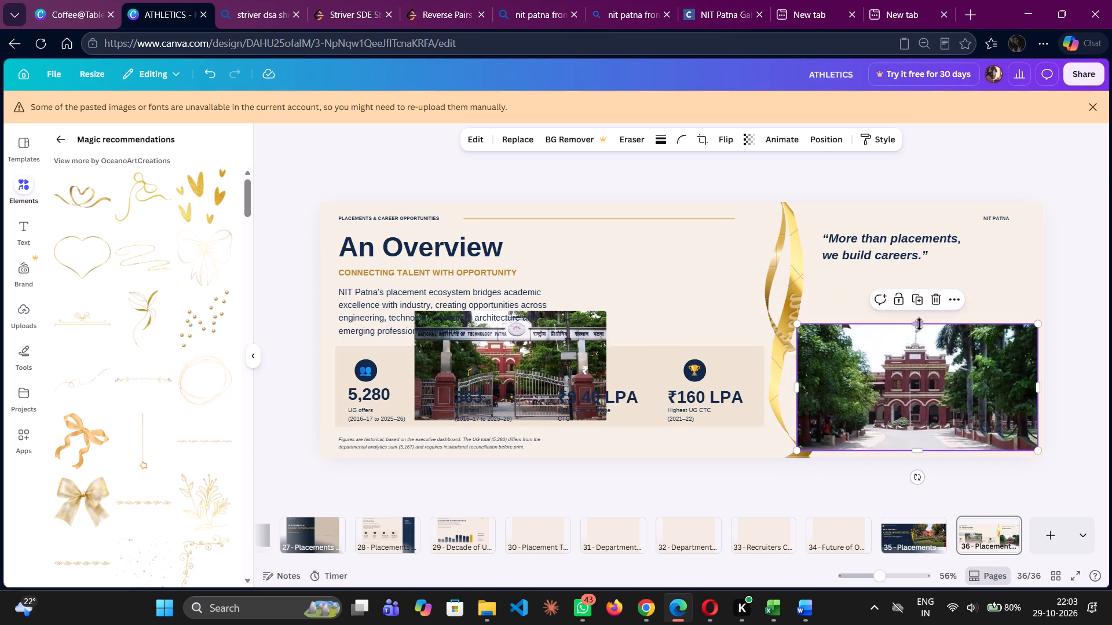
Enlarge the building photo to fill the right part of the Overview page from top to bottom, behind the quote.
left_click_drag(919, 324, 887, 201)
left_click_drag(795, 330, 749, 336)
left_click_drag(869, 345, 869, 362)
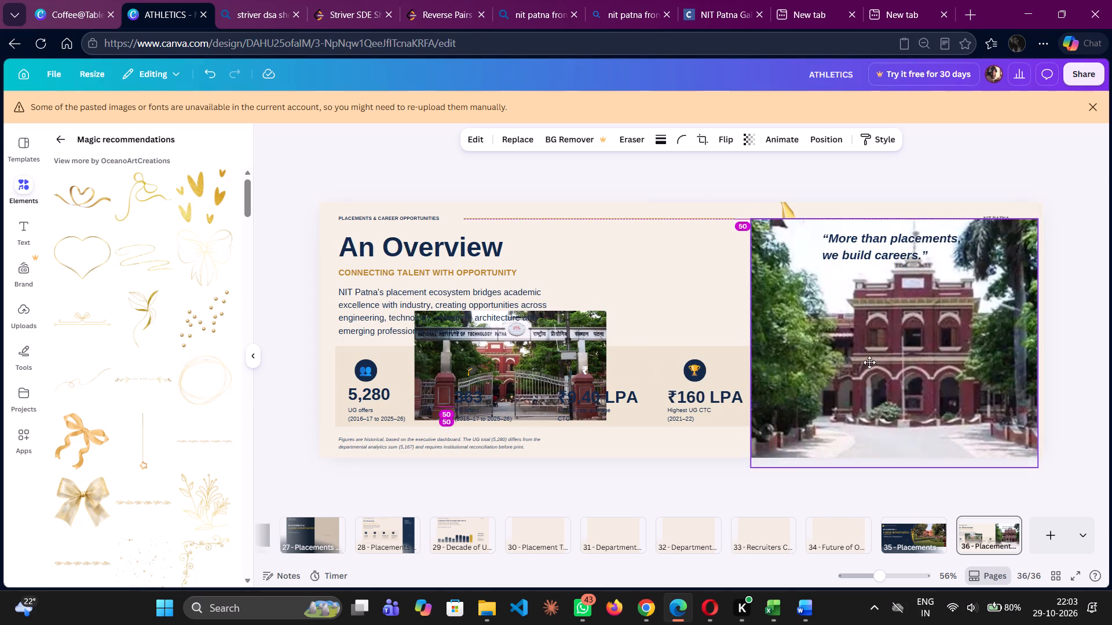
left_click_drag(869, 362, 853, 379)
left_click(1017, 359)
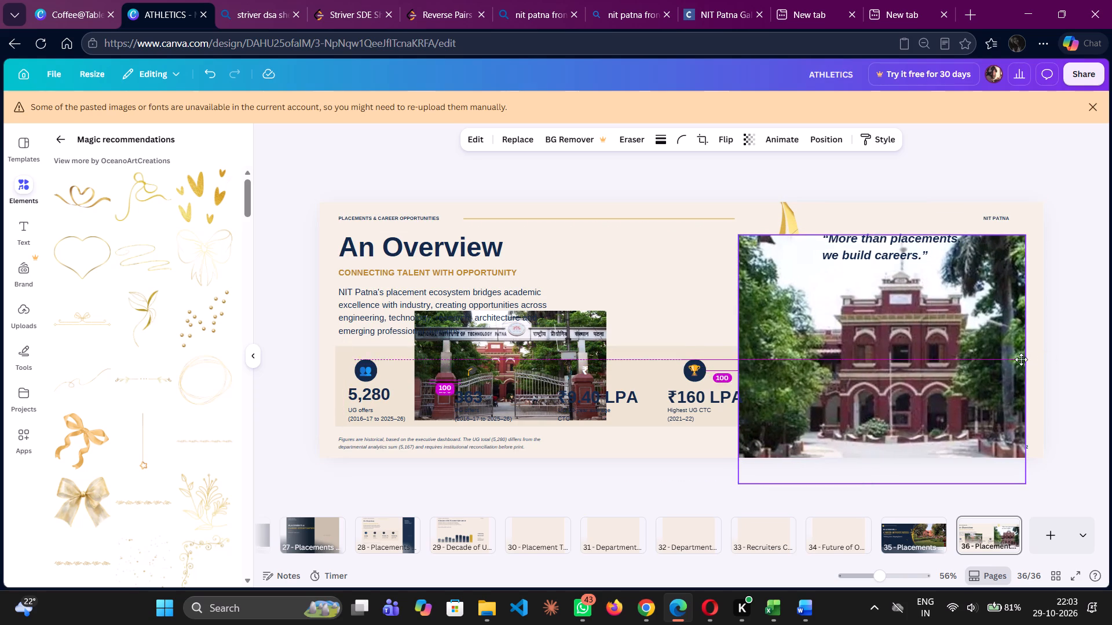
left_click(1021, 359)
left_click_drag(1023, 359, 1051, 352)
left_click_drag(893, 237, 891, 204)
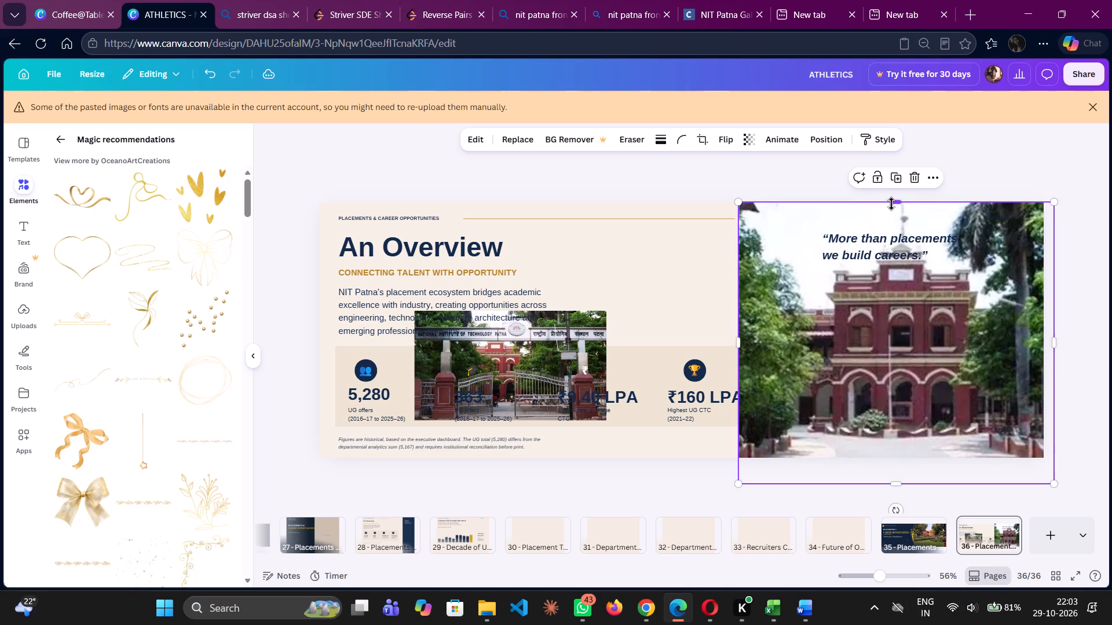
Shift the “More than placements, we build careers.” quote slightly up and to the left on the page.
left_click_drag(892, 238, 859, 229)
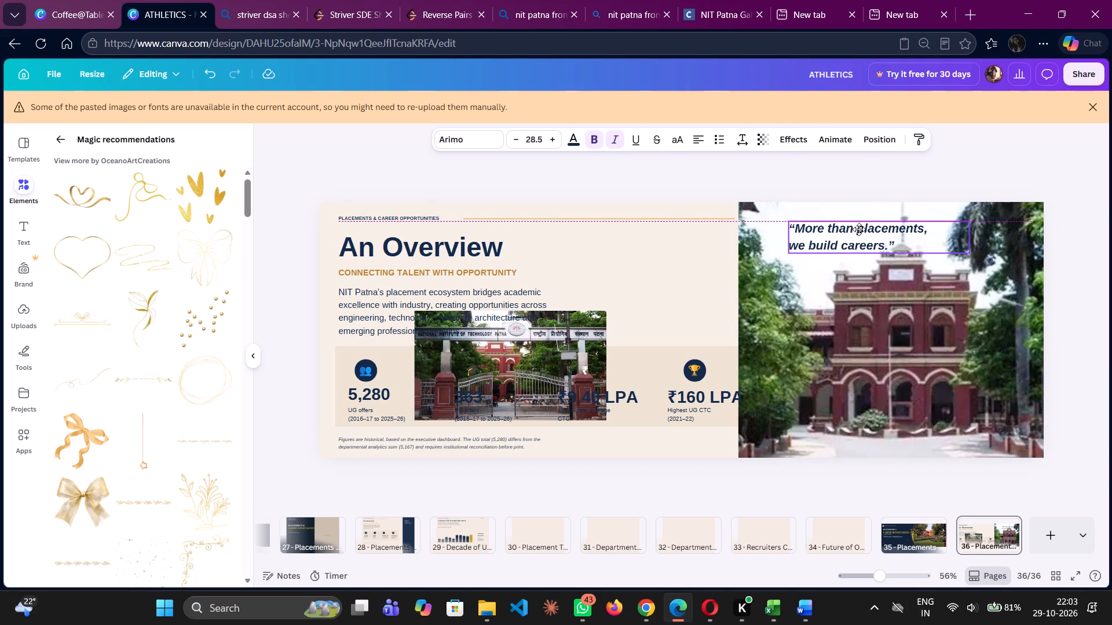
left_click_drag(859, 229, 854, 231)
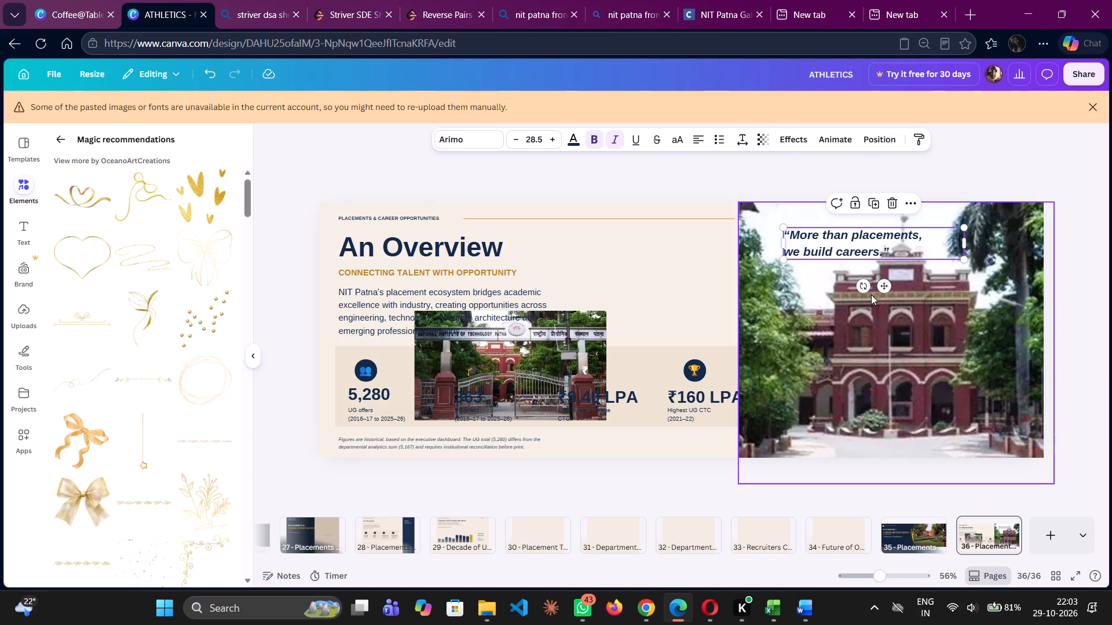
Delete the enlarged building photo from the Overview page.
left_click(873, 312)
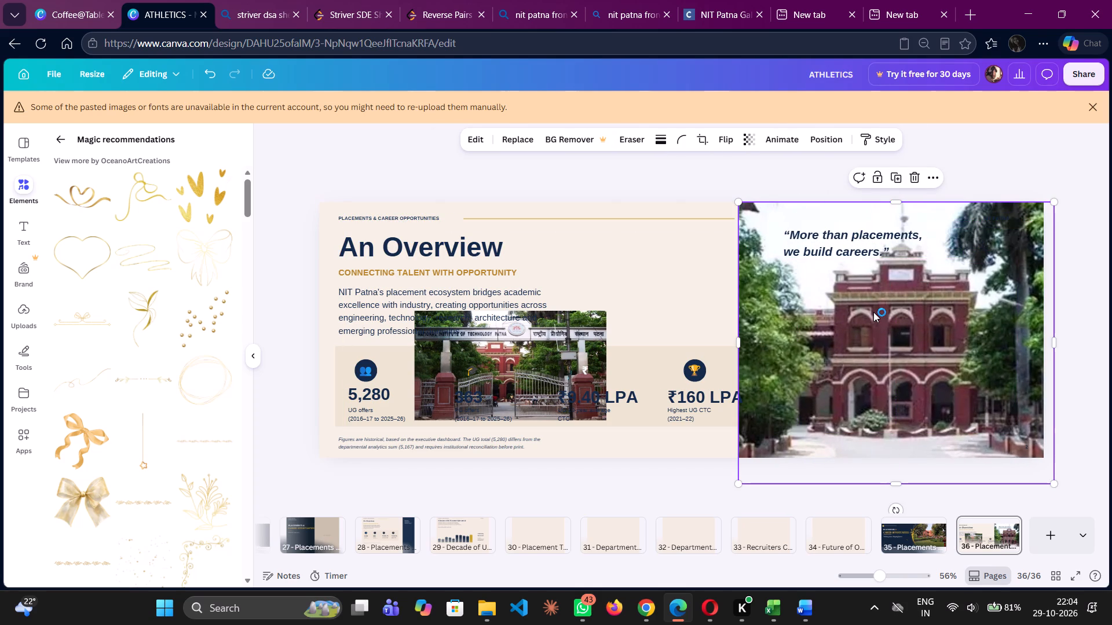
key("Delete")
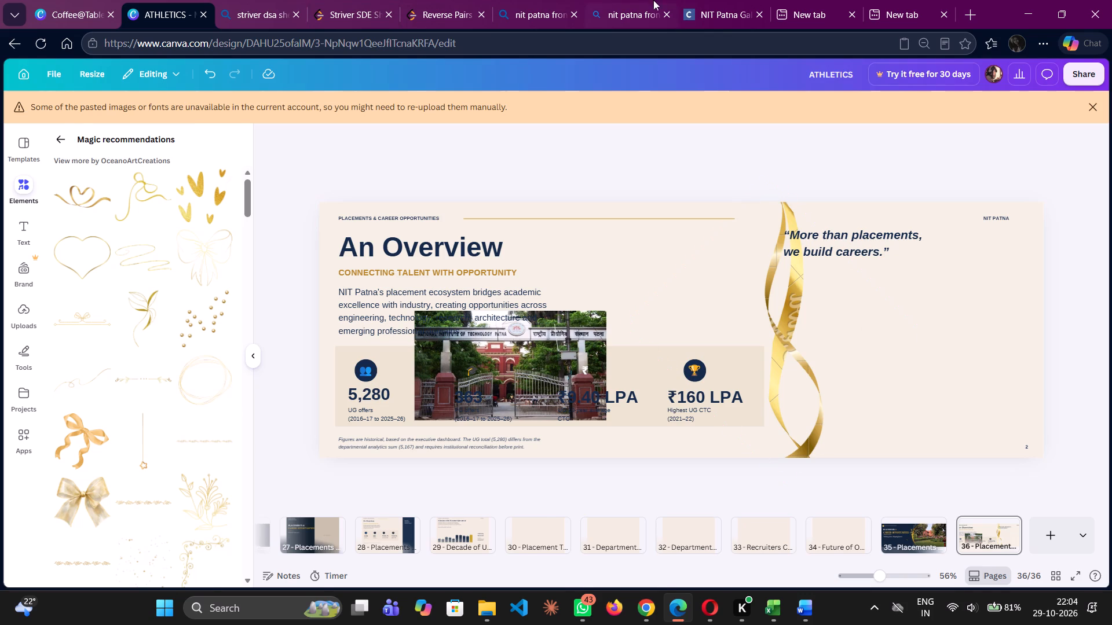
Return to the “nit patna front gate” image results and view several enlarged photos of the red main building.
left_click(712, 0)
left_click(663, 0)
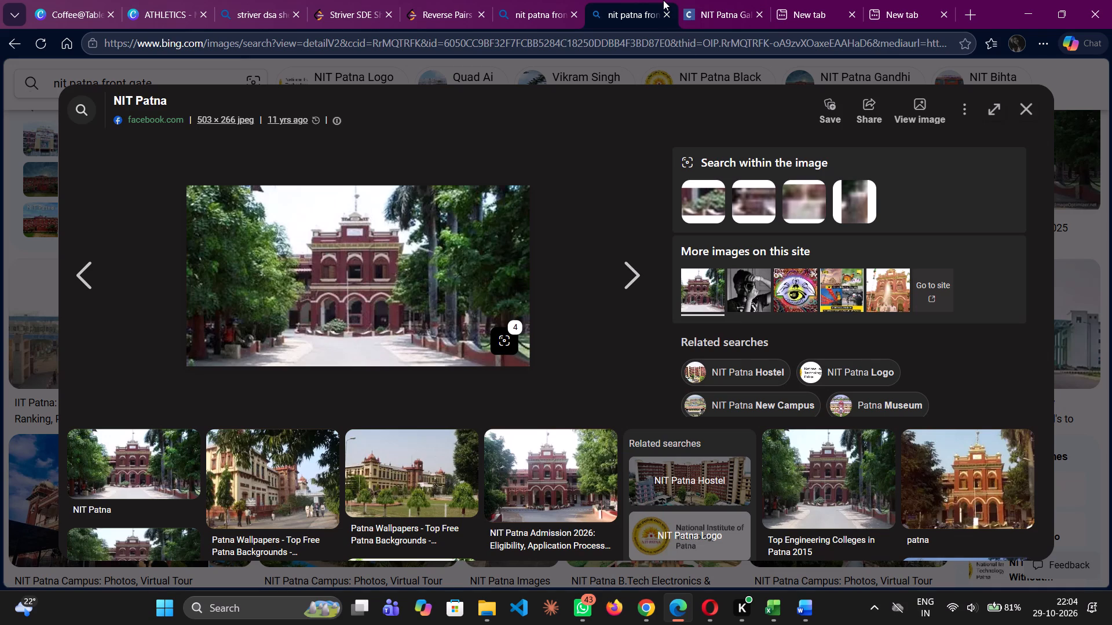
left_click(945, 483)
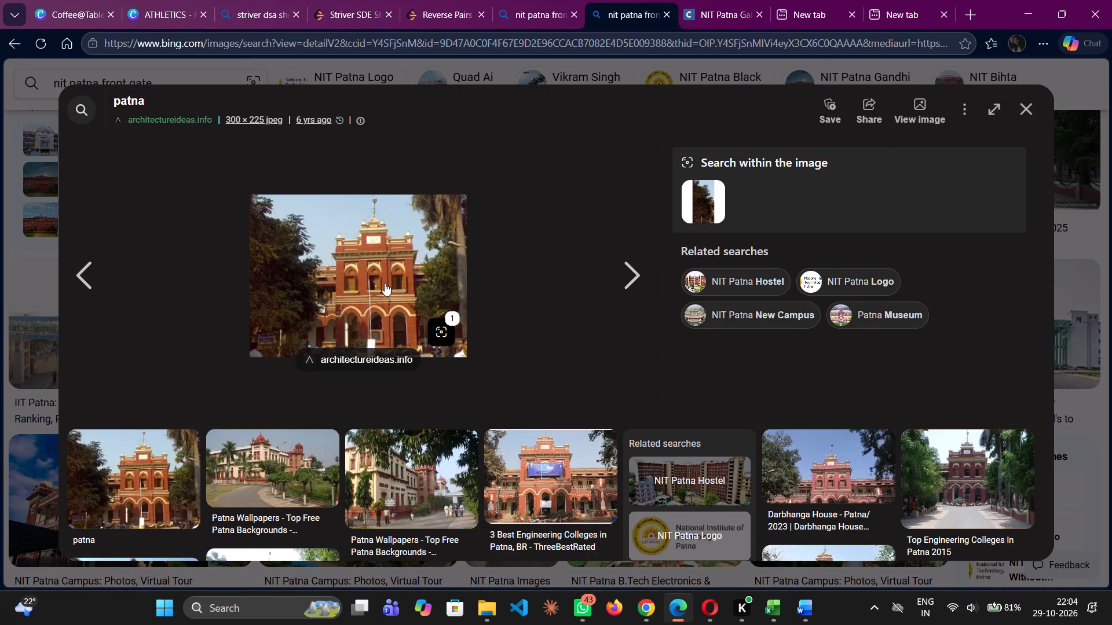
scroll(385, 283, "down", 2)
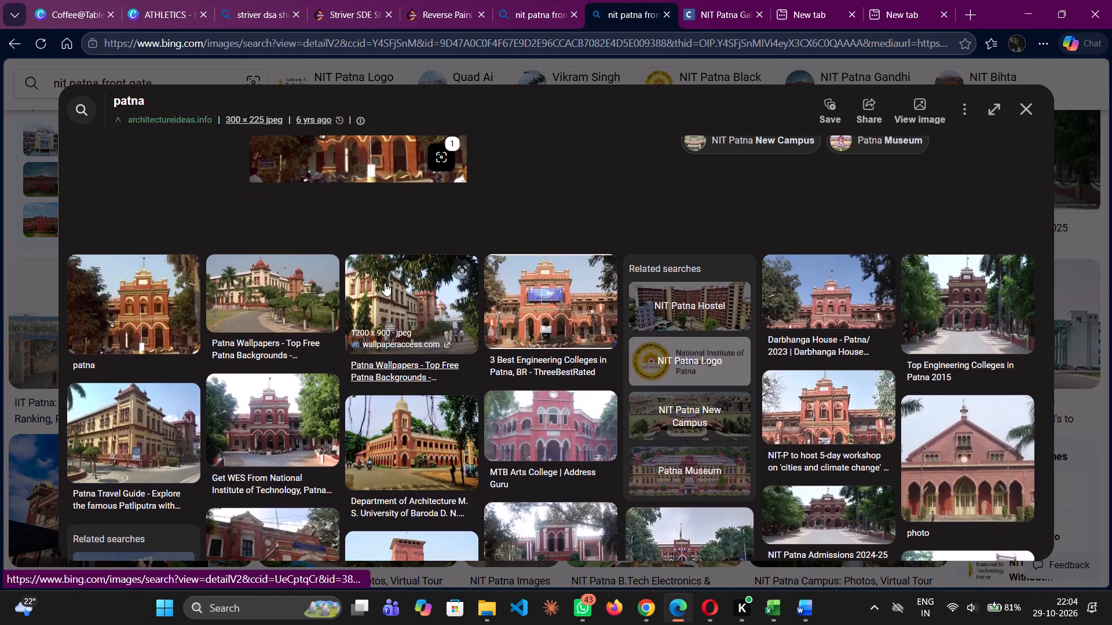
scroll(385, 283, "down", 1)
left_click(276, 435)
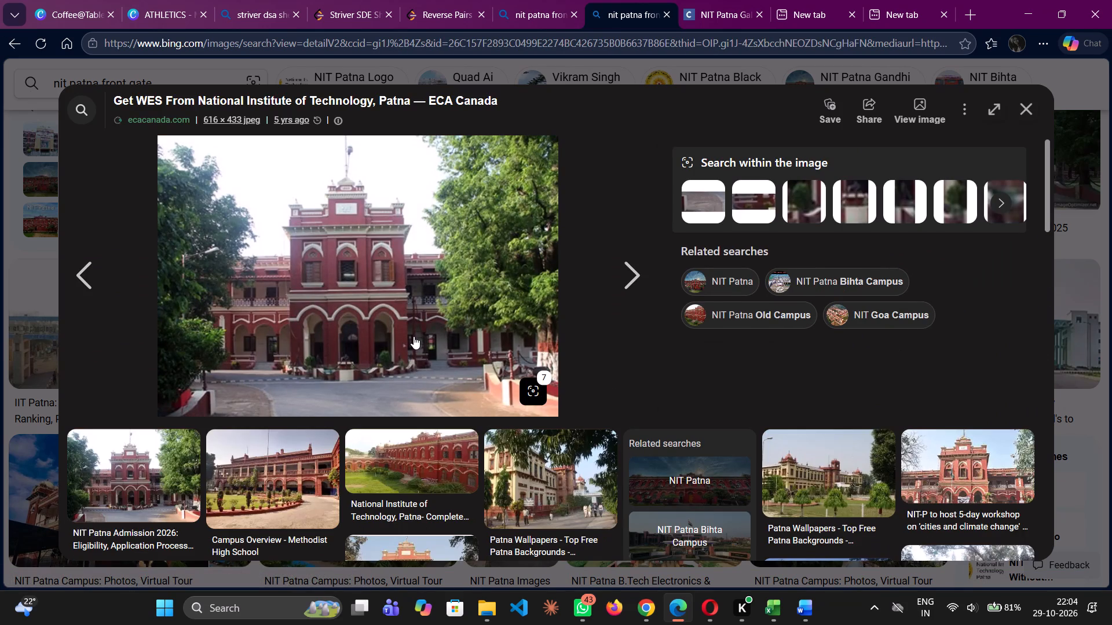
scroll(414, 336, "down", 1)
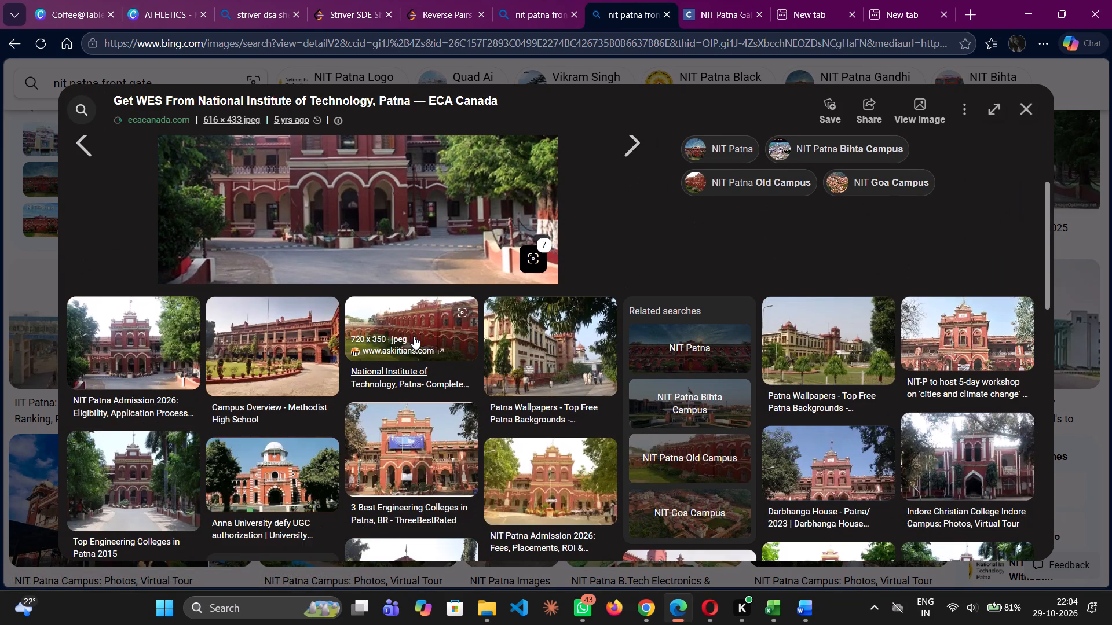
left_click(938, 331)
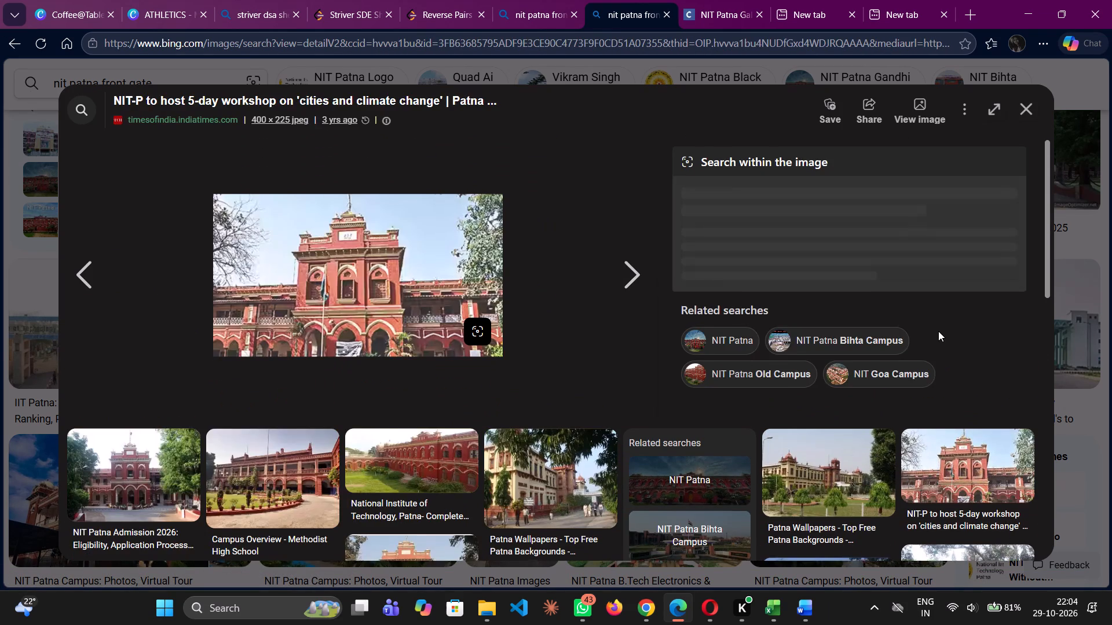
Look through the images related to the “NIT-P to host 5-day workshop” photo for a better campus building picture.
scroll(593, 340, "down", 1)
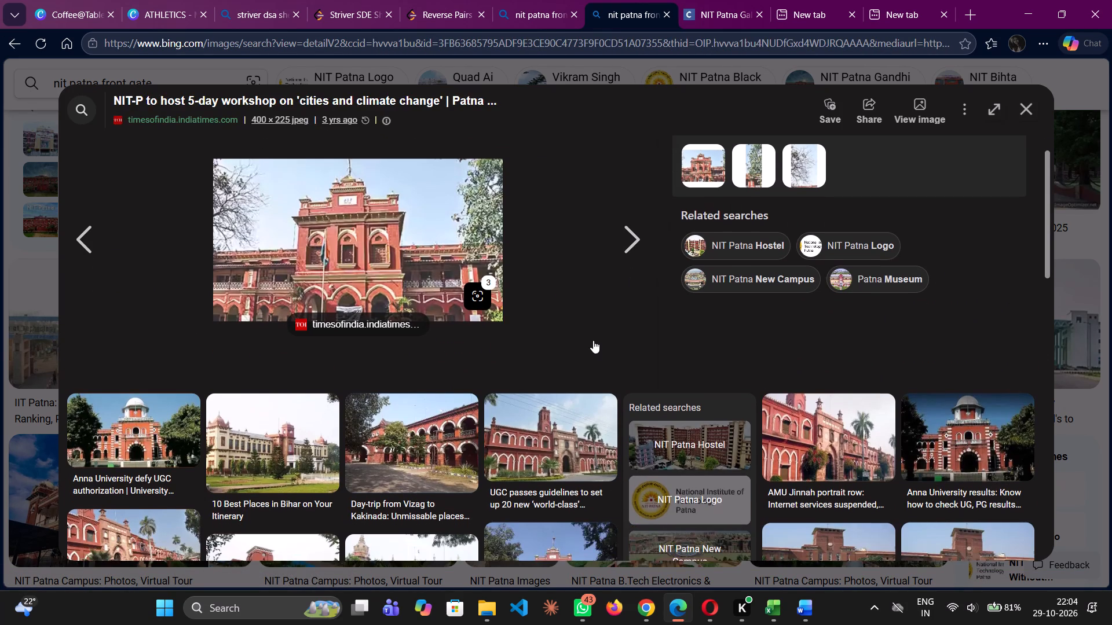
scroll(593, 340, "down", 1)
scroll(546, 332, "down", 3)
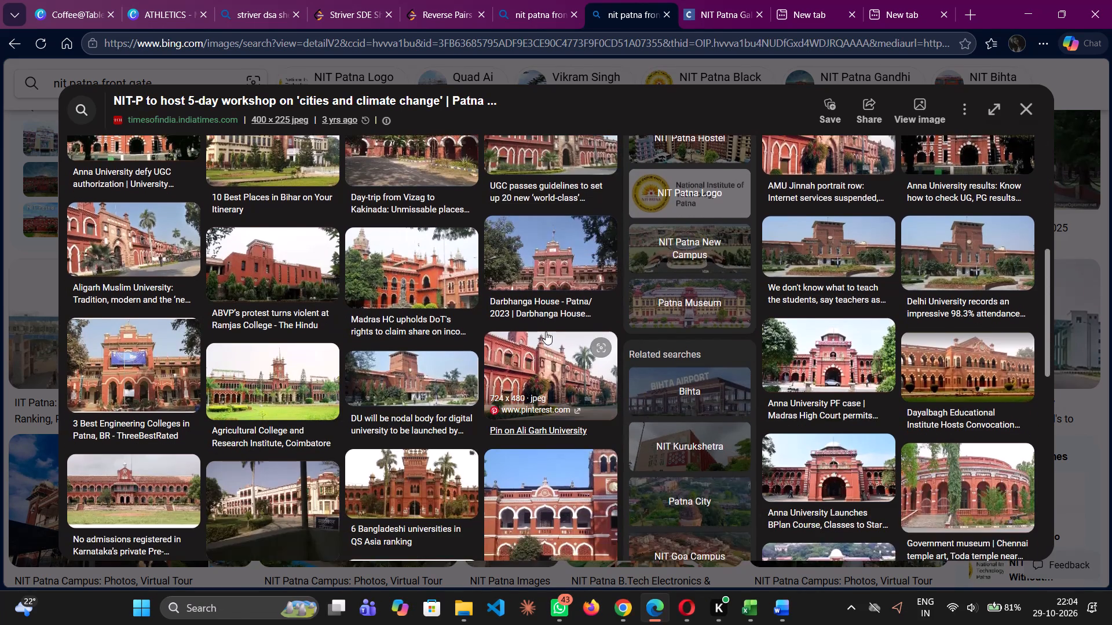
scroll(546, 332, "down", 2)
scroll(487, 367, "down", 2)
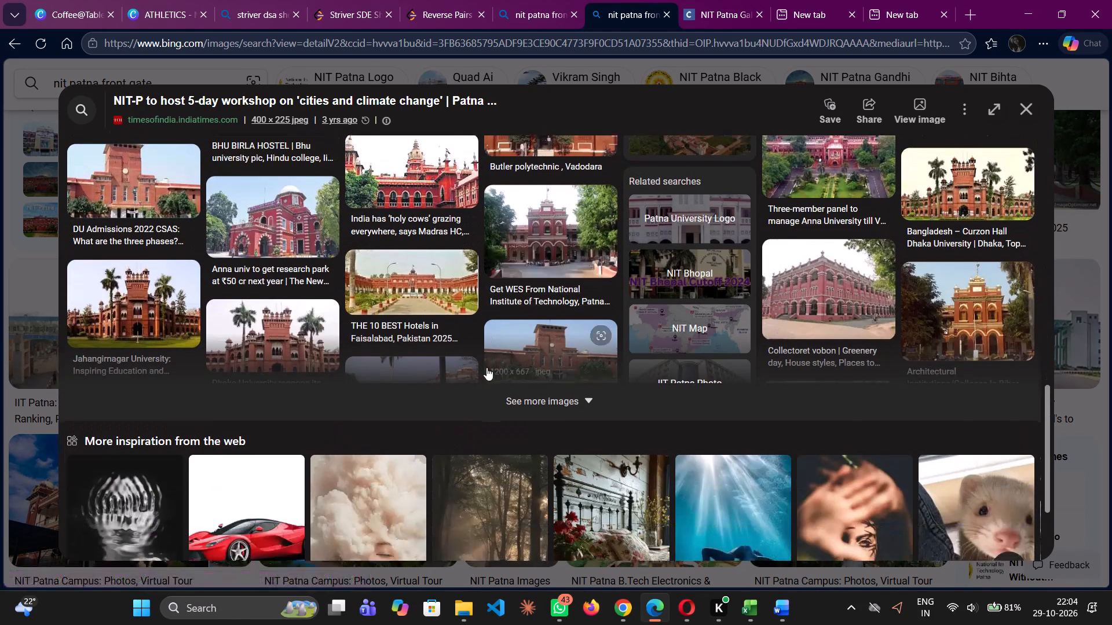
scroll(487, 367, "down", 5)
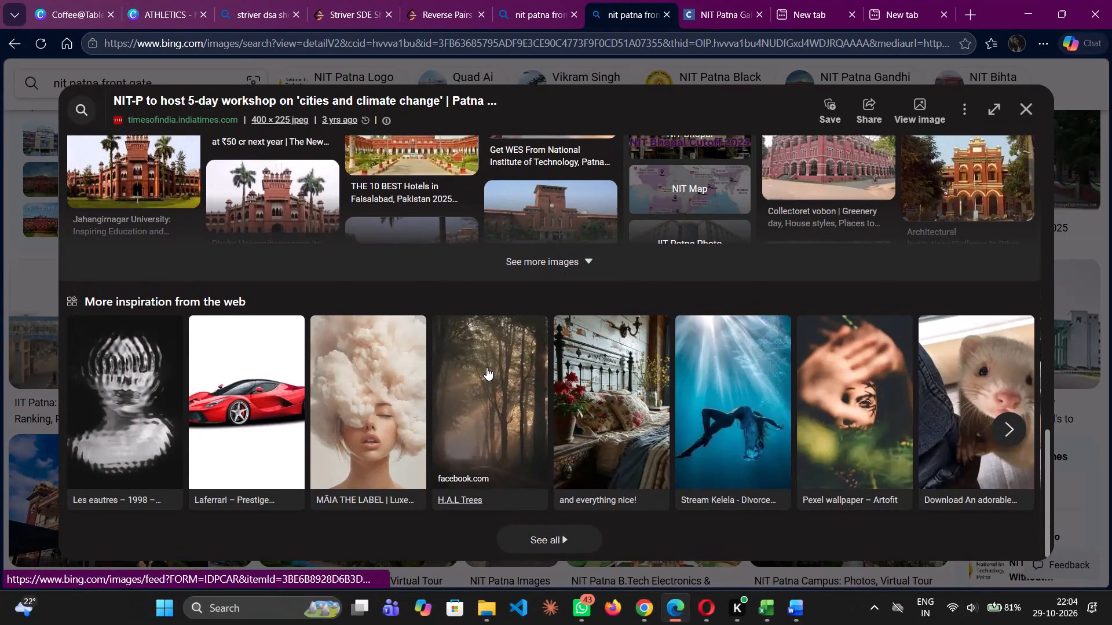
scroll(487, 367, "down", 2)
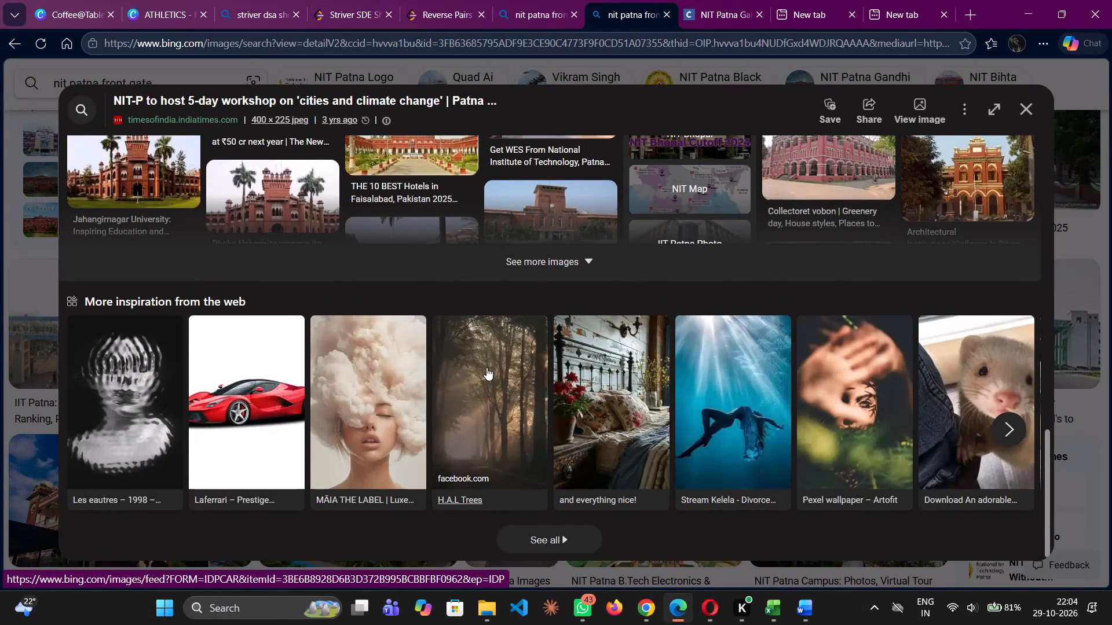
scroll(487, 367, "up", 10)
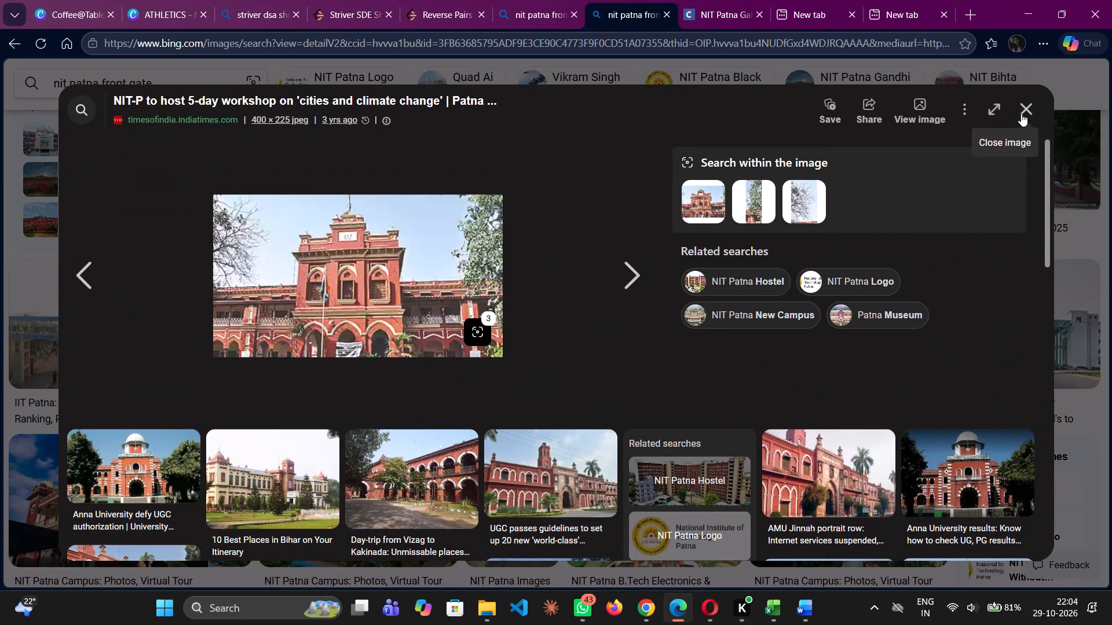
Close the enlarged photo, browse further down the “nit patna front gate” image results, and open the collegedunia “NIT Patna Gallery” photo.
left_click(1021, 113)
scroll(744, 333, "down", 2)
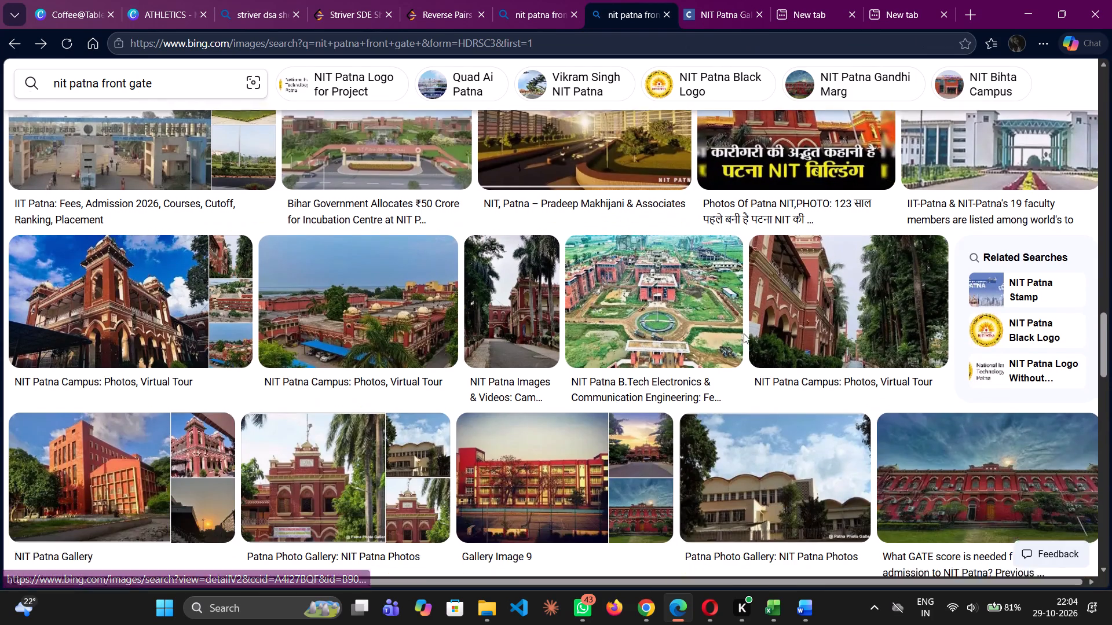
scroll(744, 333, "down", 3)
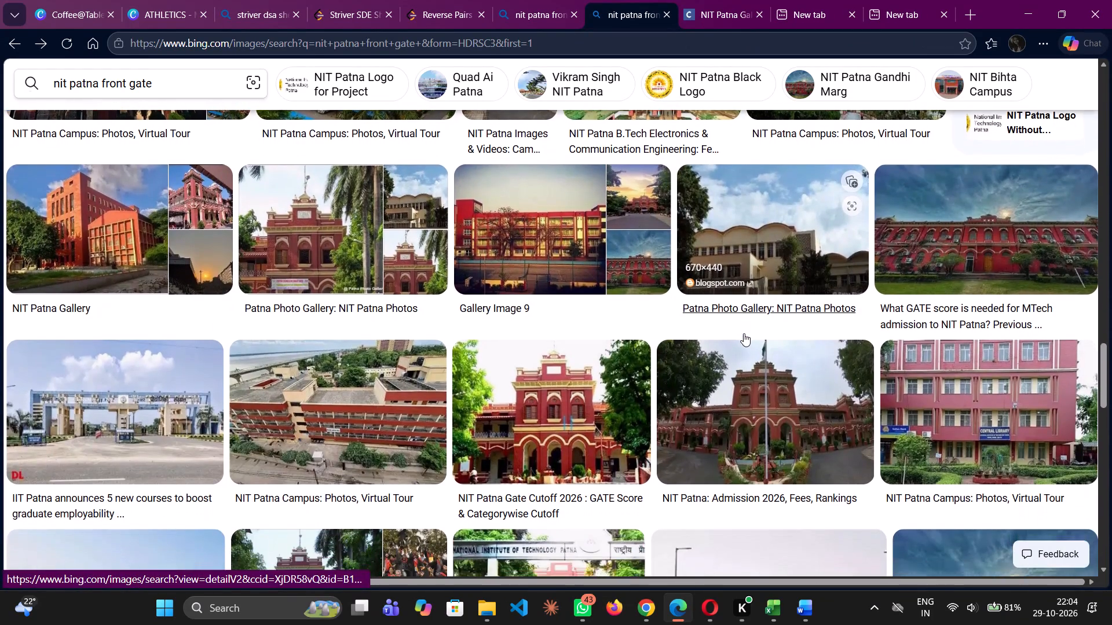
scroll(744, 333, "down", 4)
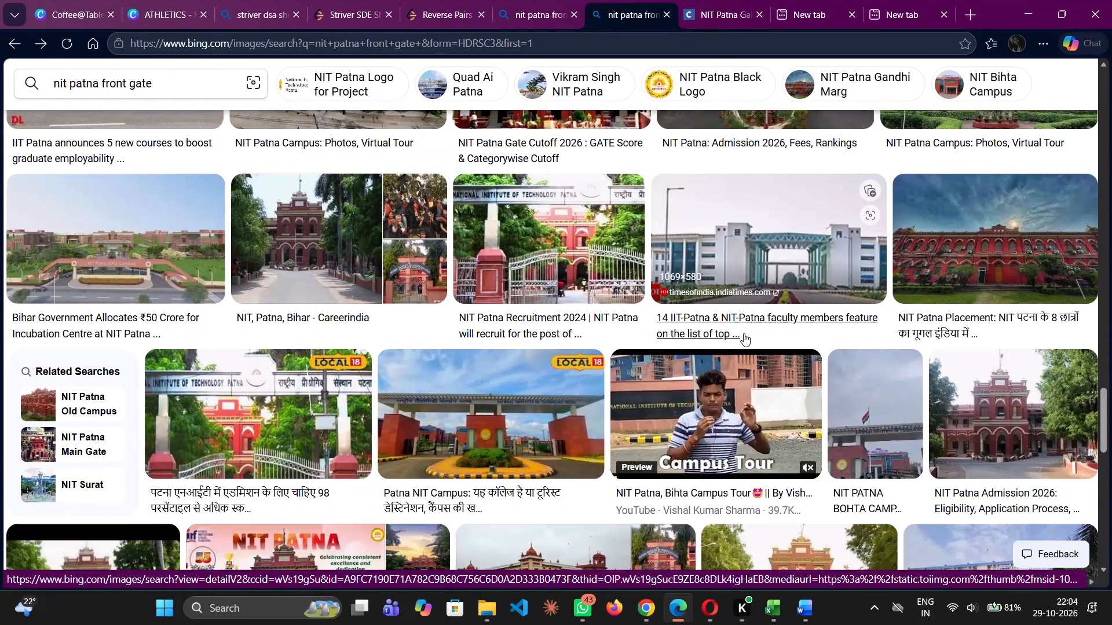
scroll(744, 333, "down", 2)
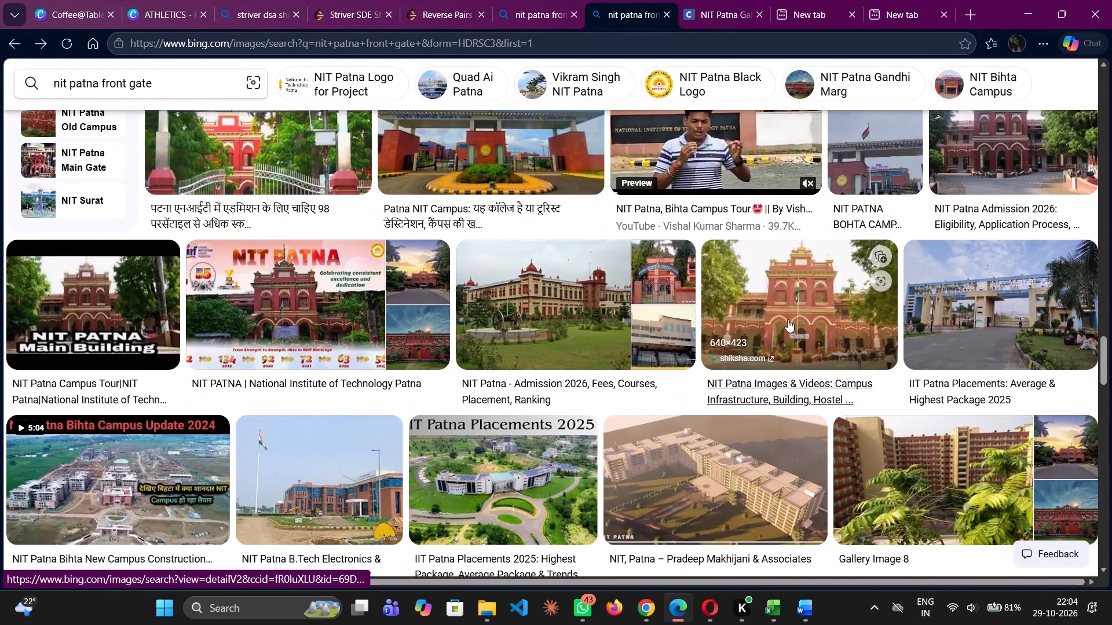
scroll(860, 298, "down", 2)
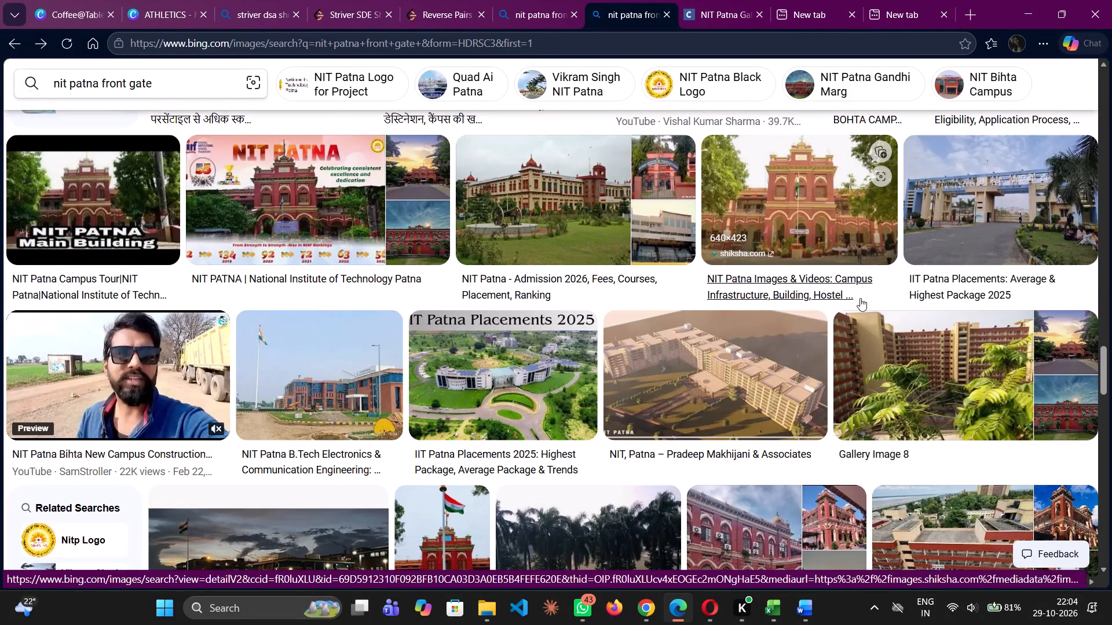
scroll(860, 298, "down", 3)
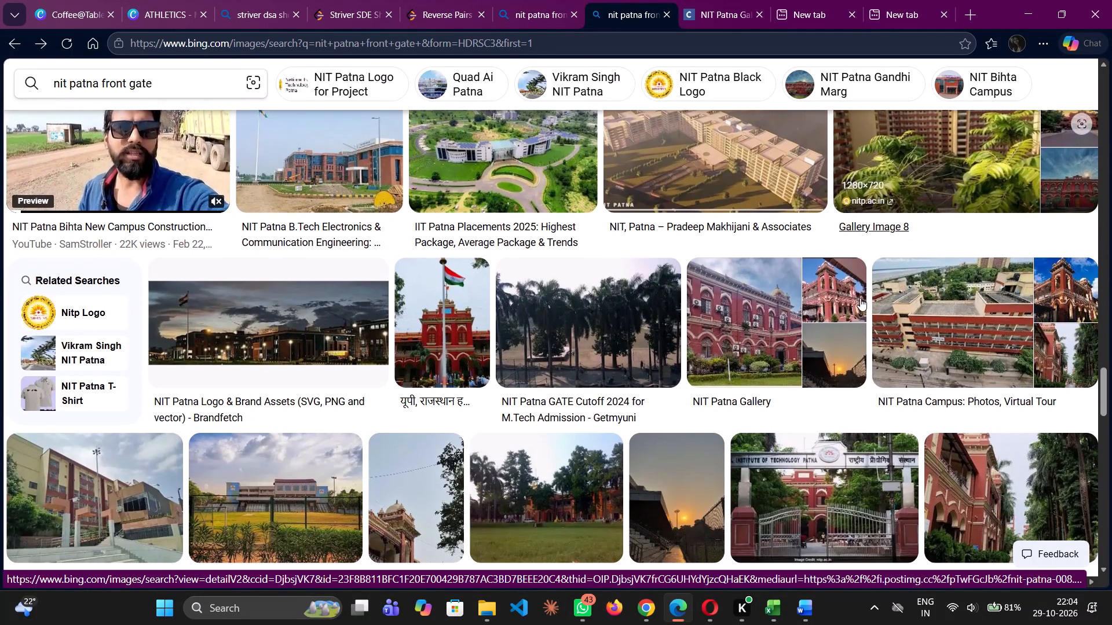
scroll(860, 298, "down", 1)
scroll(733, 346, "down", 1)
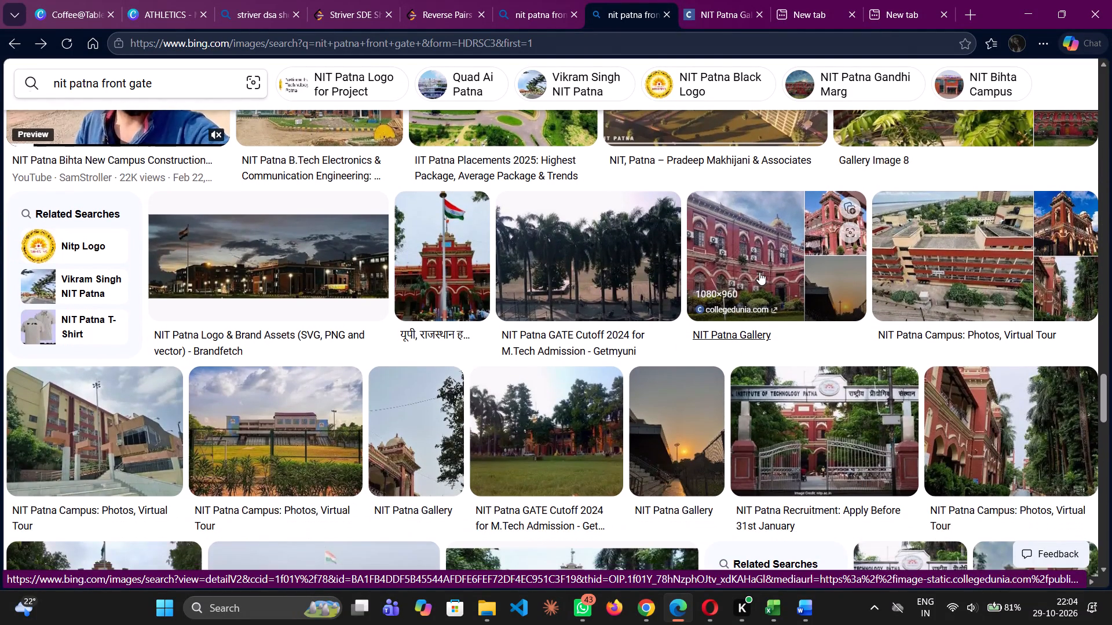
left_click(759, 272)
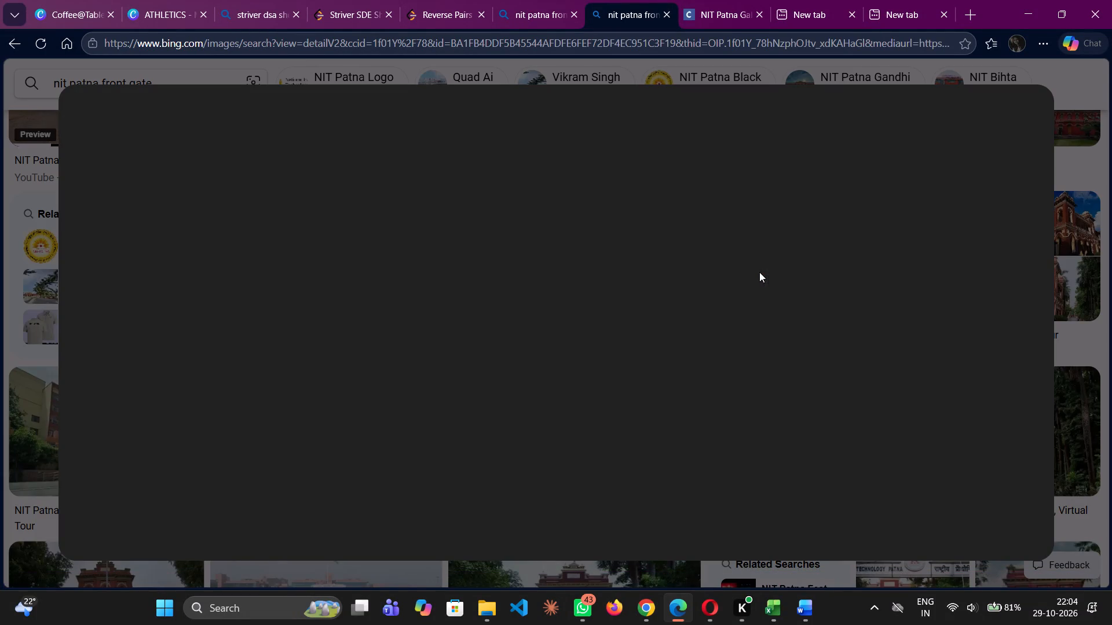
Switch to the Collegedunia NIT Patna Gallery page and open the first “Academic Block/ Main Building” photo.
left_click(705, 0)
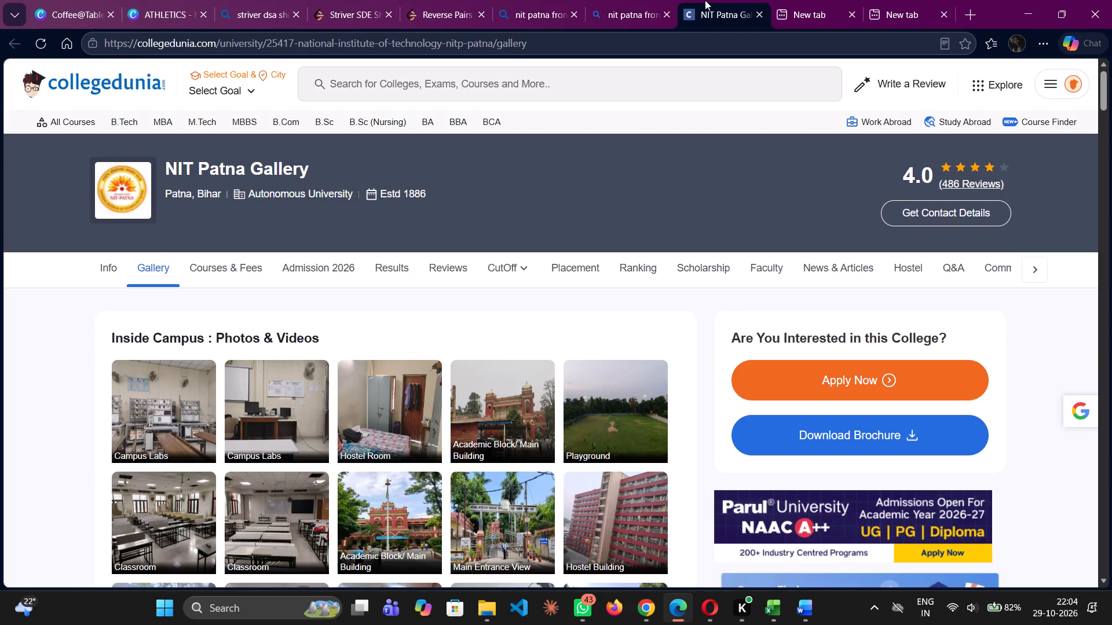
scroll(642, 216, "down", 1)
left_click(489, 293)
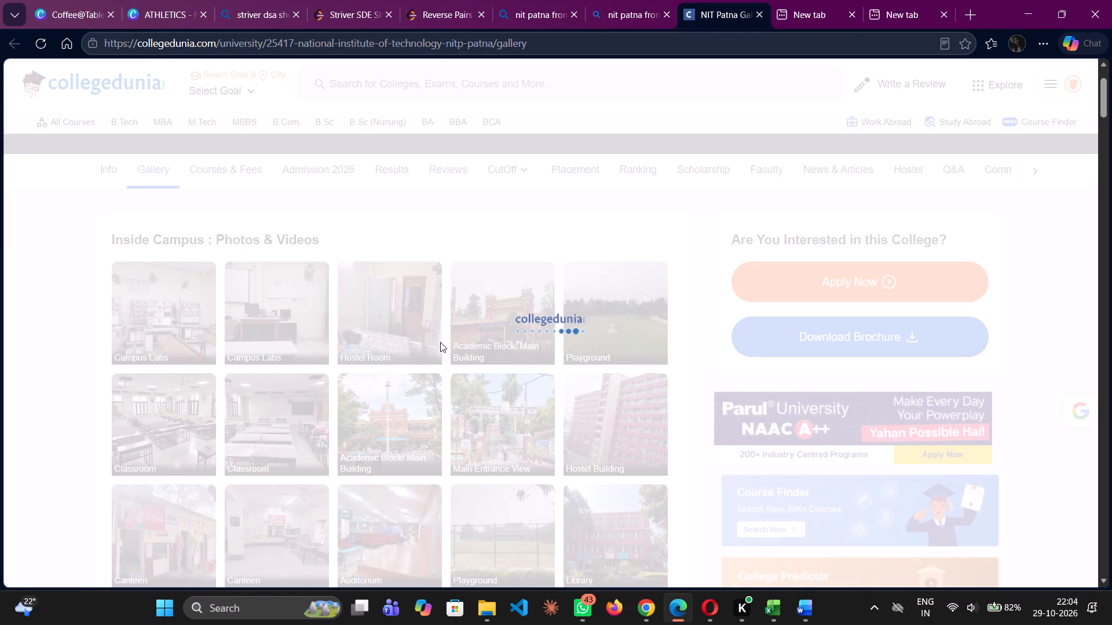
left_click(58, 331)
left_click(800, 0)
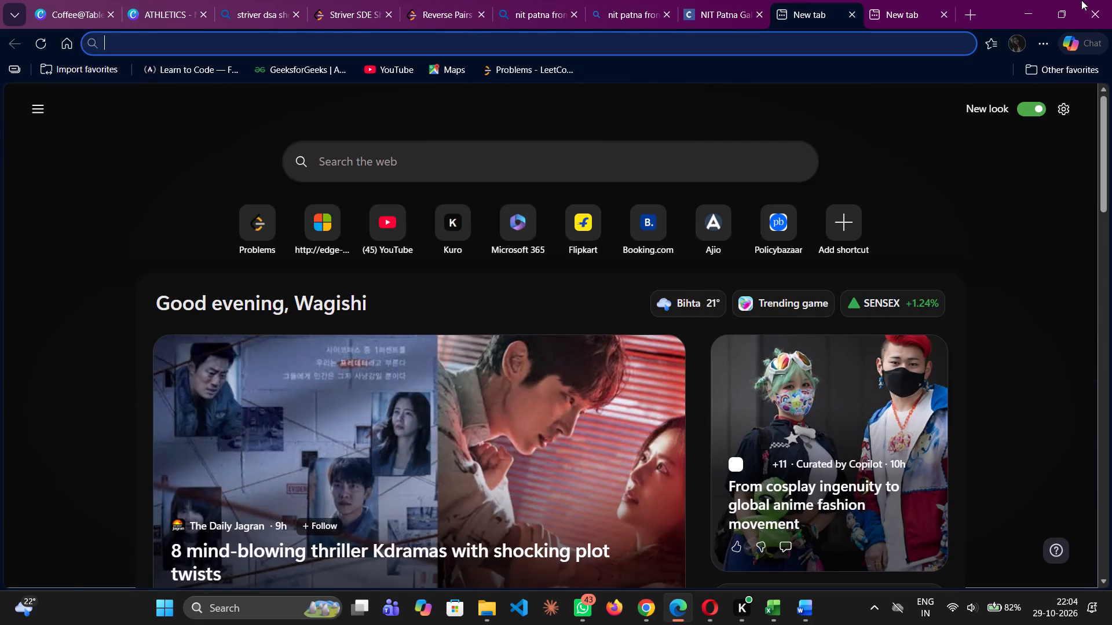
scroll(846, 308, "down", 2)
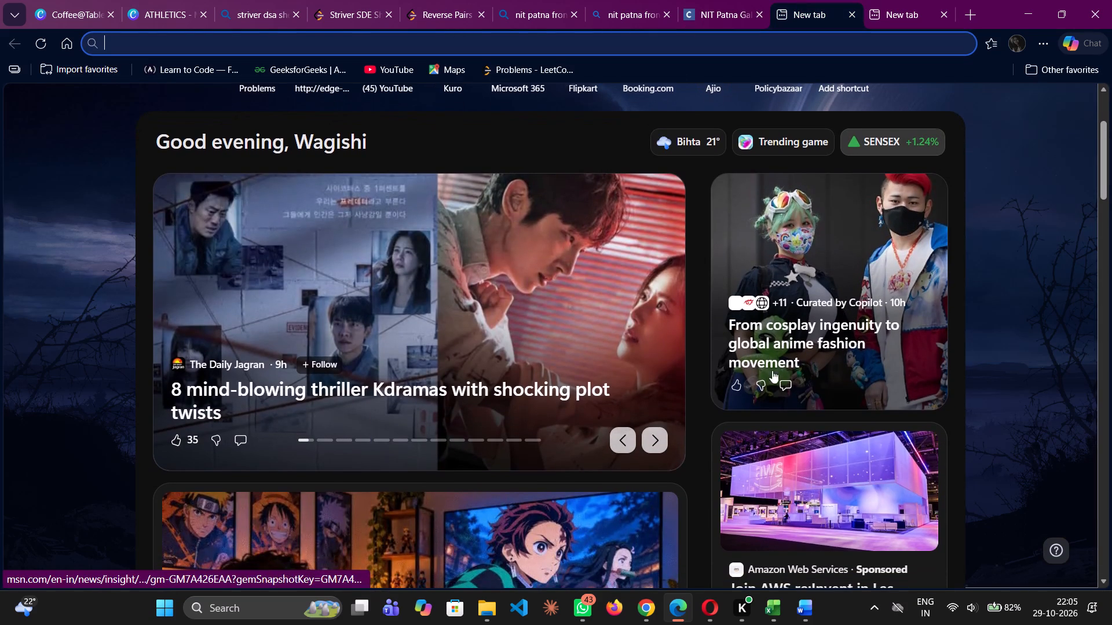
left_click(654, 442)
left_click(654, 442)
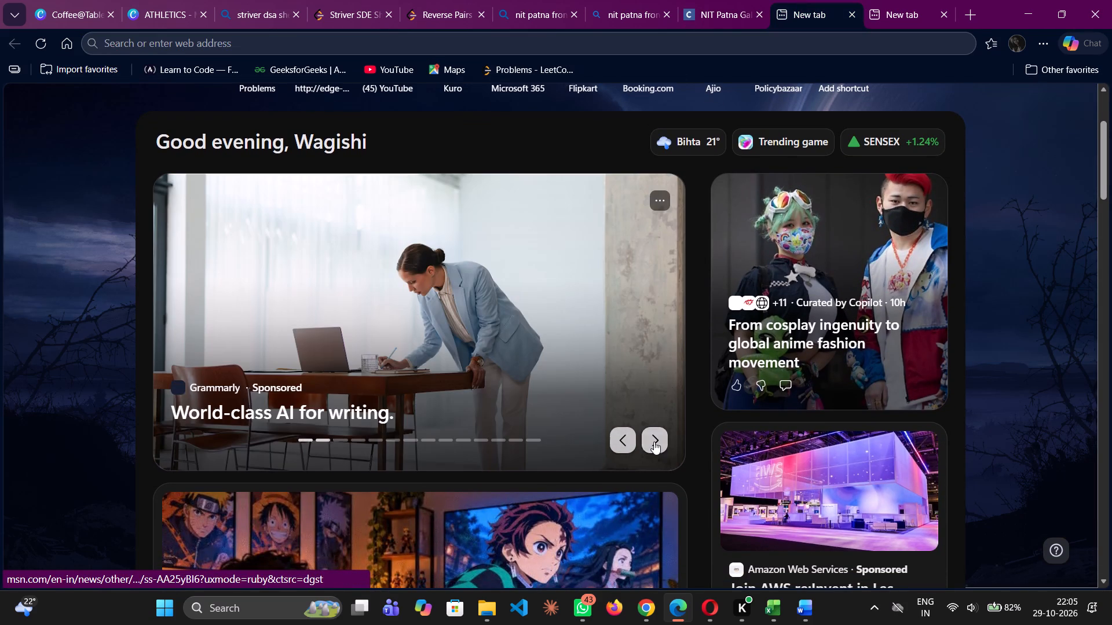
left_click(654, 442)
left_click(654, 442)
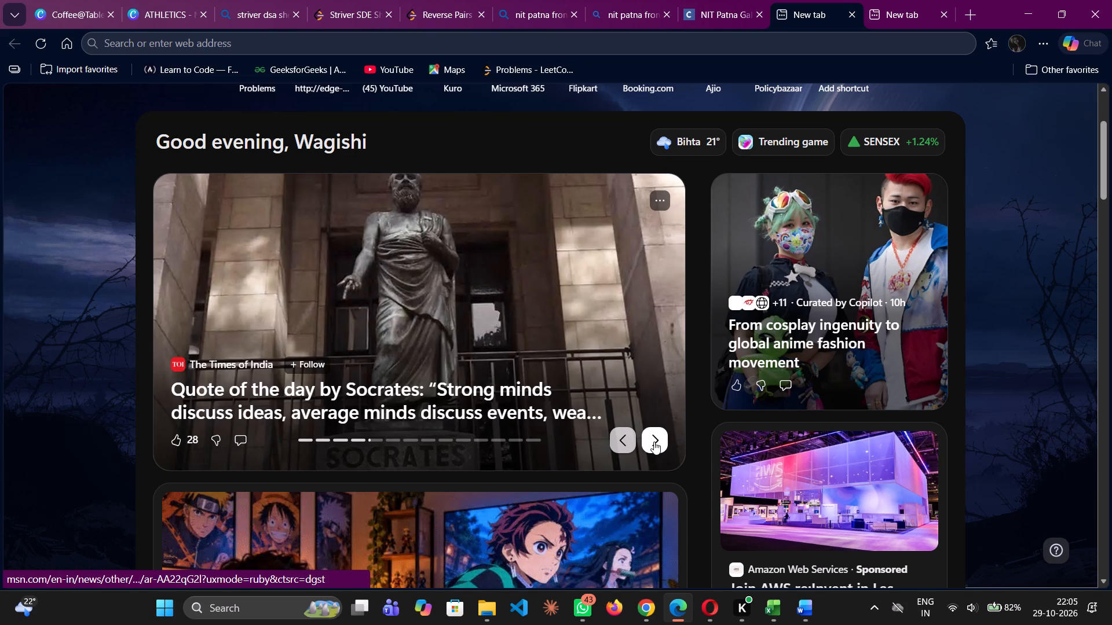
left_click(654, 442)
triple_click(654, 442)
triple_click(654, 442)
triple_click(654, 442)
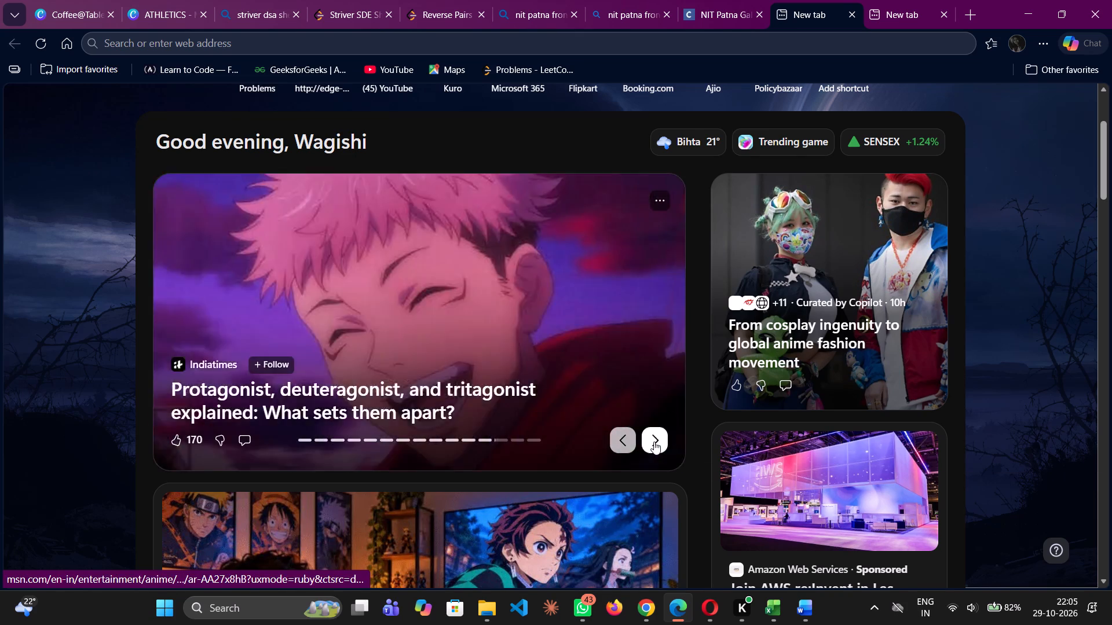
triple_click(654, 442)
Return to the Collegedunia NIT Patna gallery and view the second “Academic Block/ Main Building” photo with the flagpole.
left_click(745, 0)
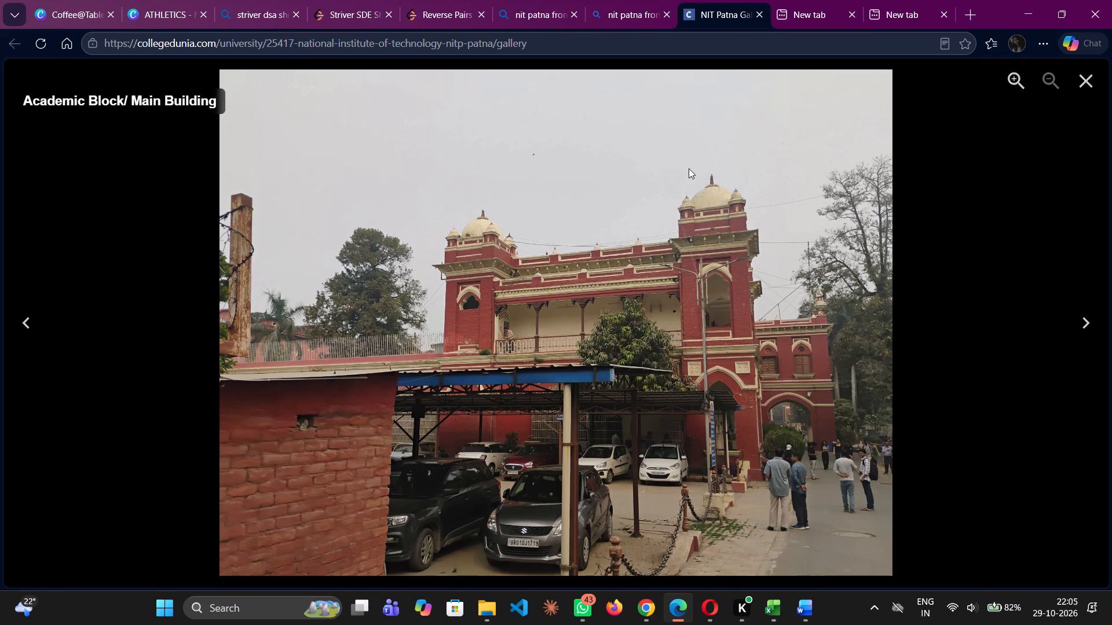
left_click(656, 0)
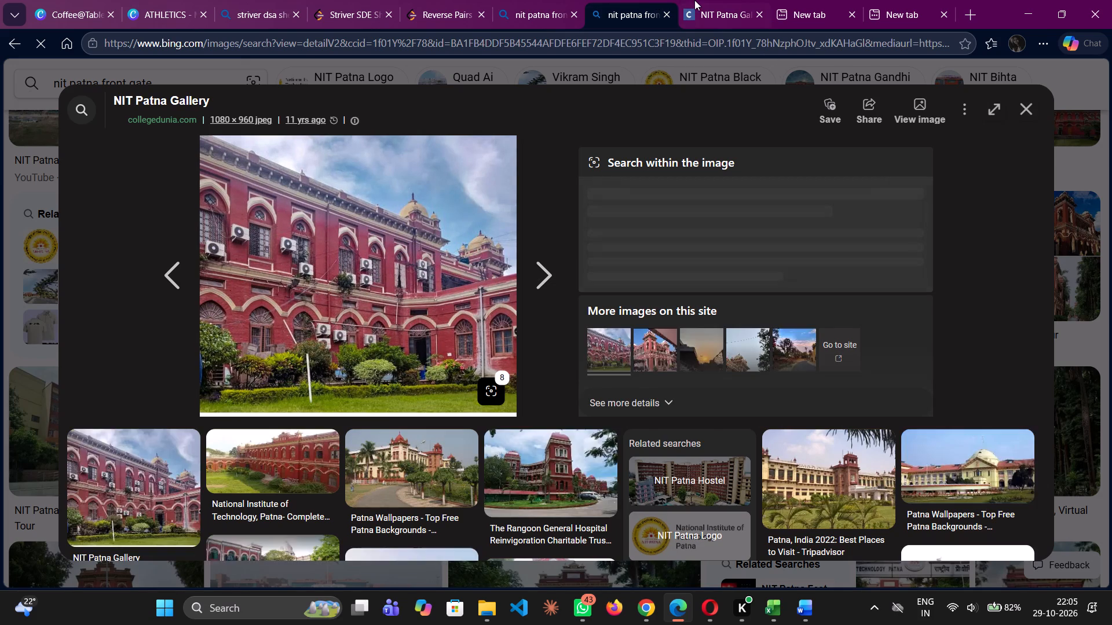
left_click(694, 0)
left_click(1093, 79)
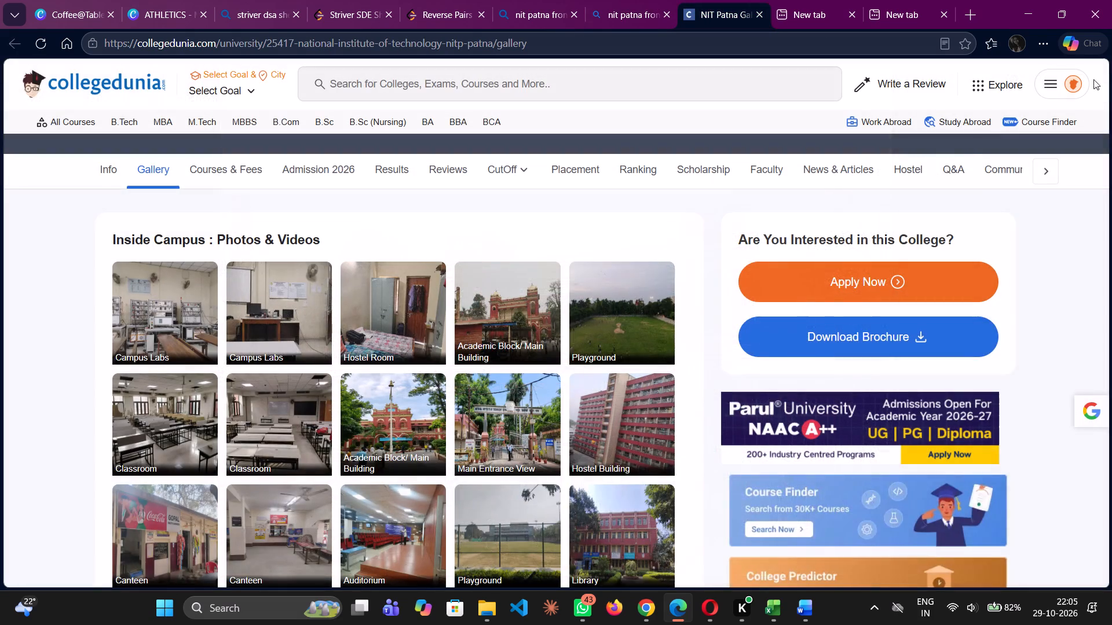
scroll(523, 478, "down", 1)
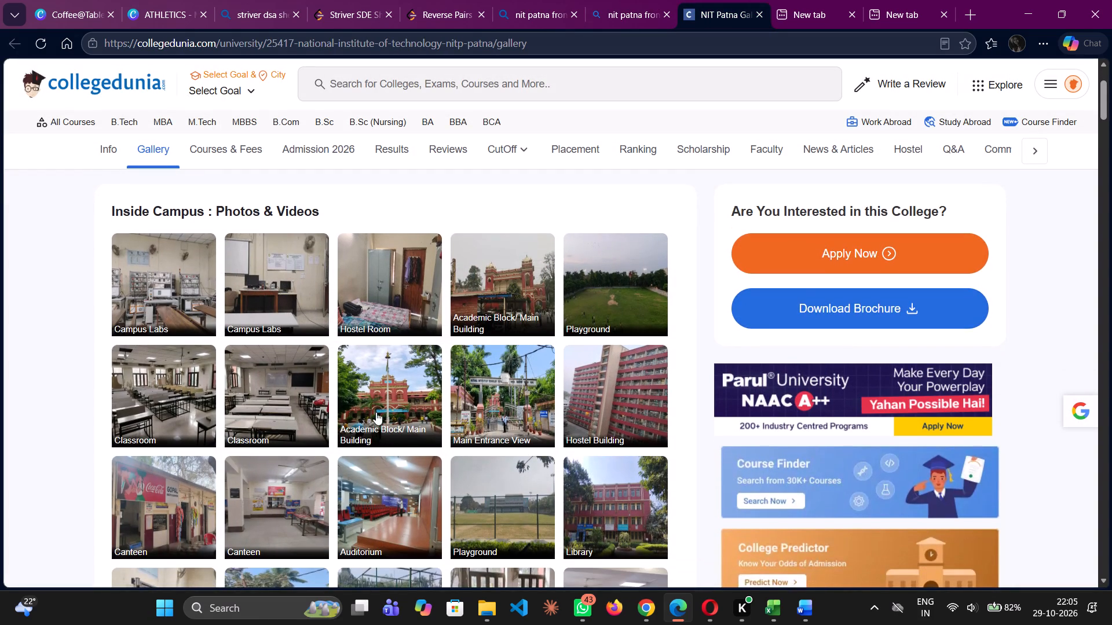
left_click(387, 403)
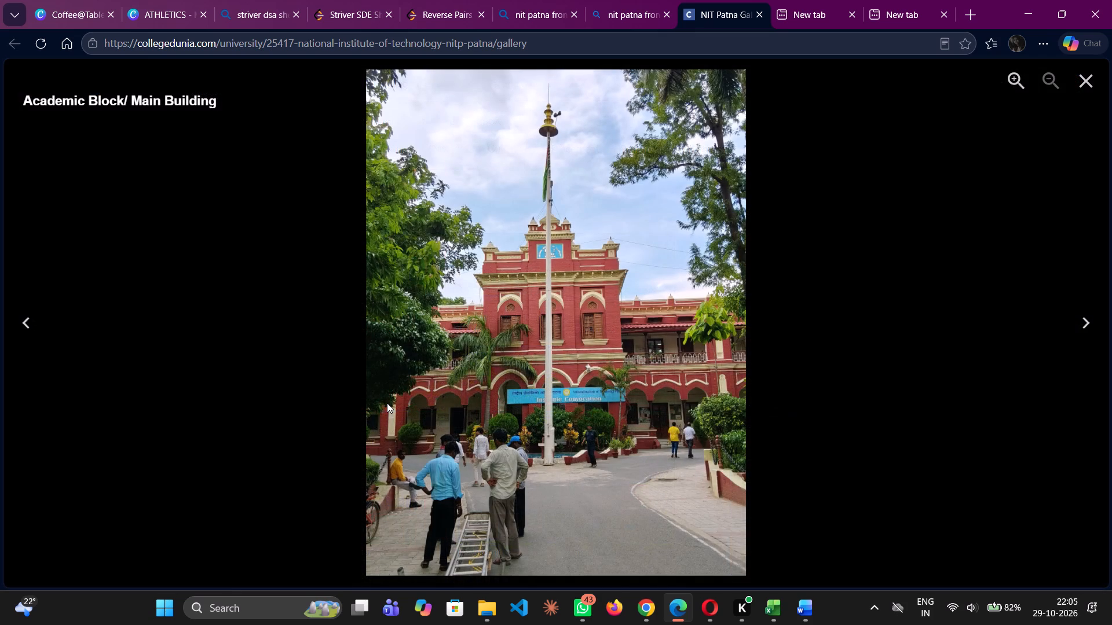
left_click(1075, 80)
Browse the gallery's Student Snapshots and Campus sections for a building photo and open the last Campus photo.
scroll(707, 347, "down", 1)
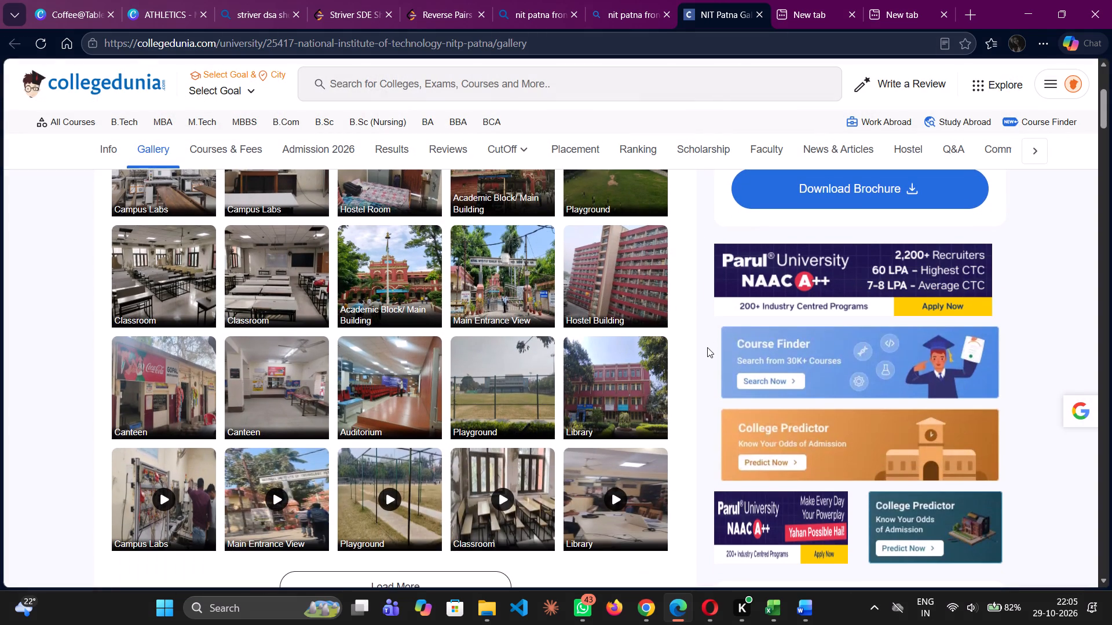
scroll(707, 347, "down", 4)
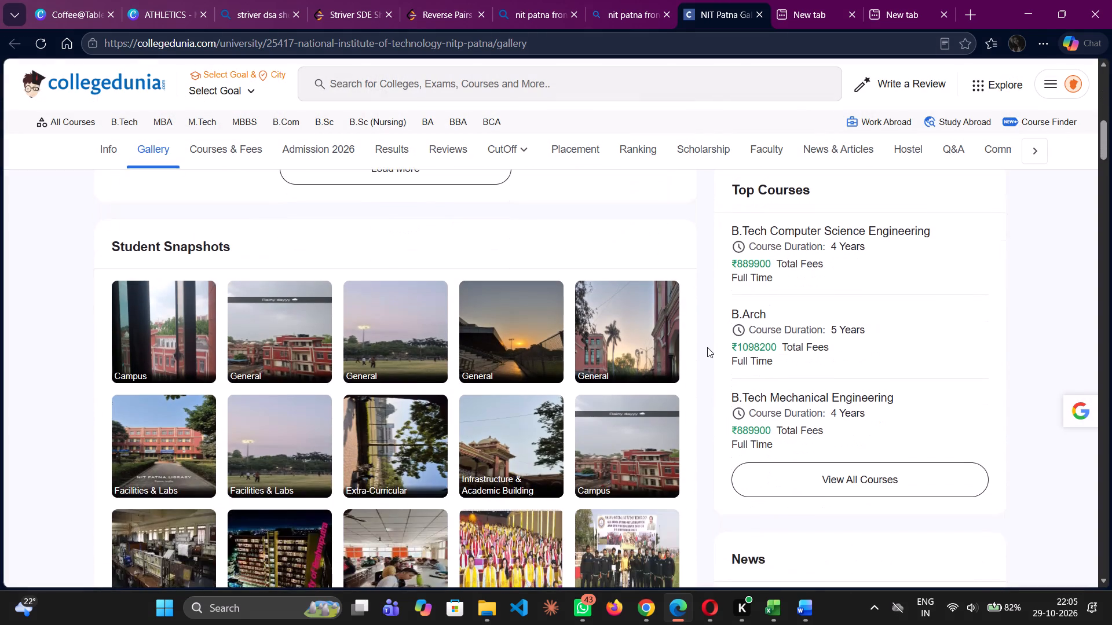
scroll(488, 462, "down", 1)
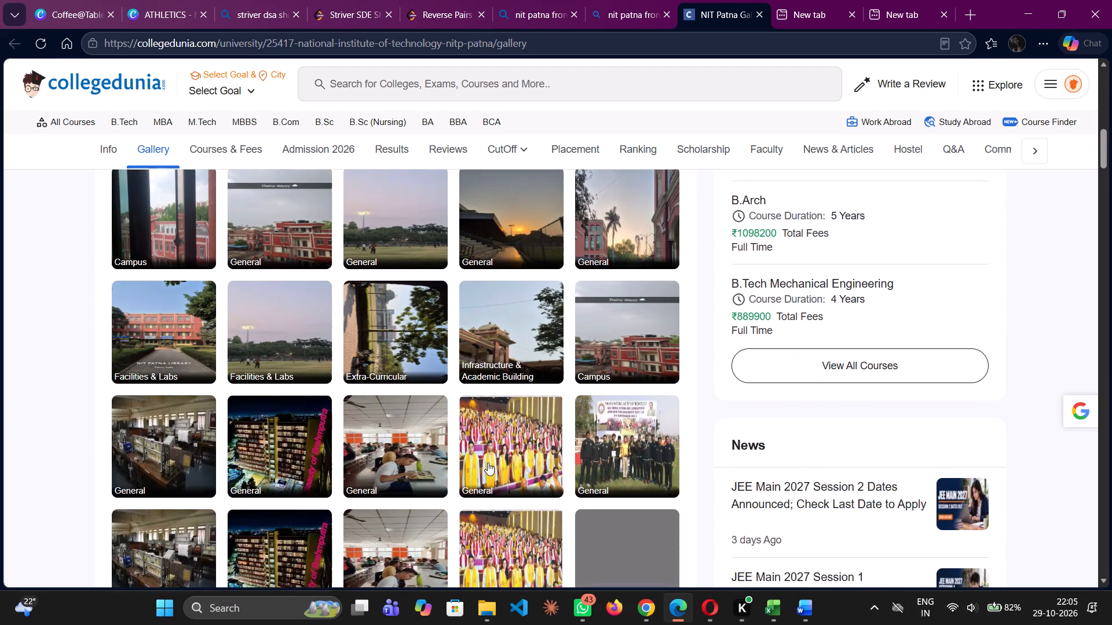
scroll(488, 462, "down", 3)
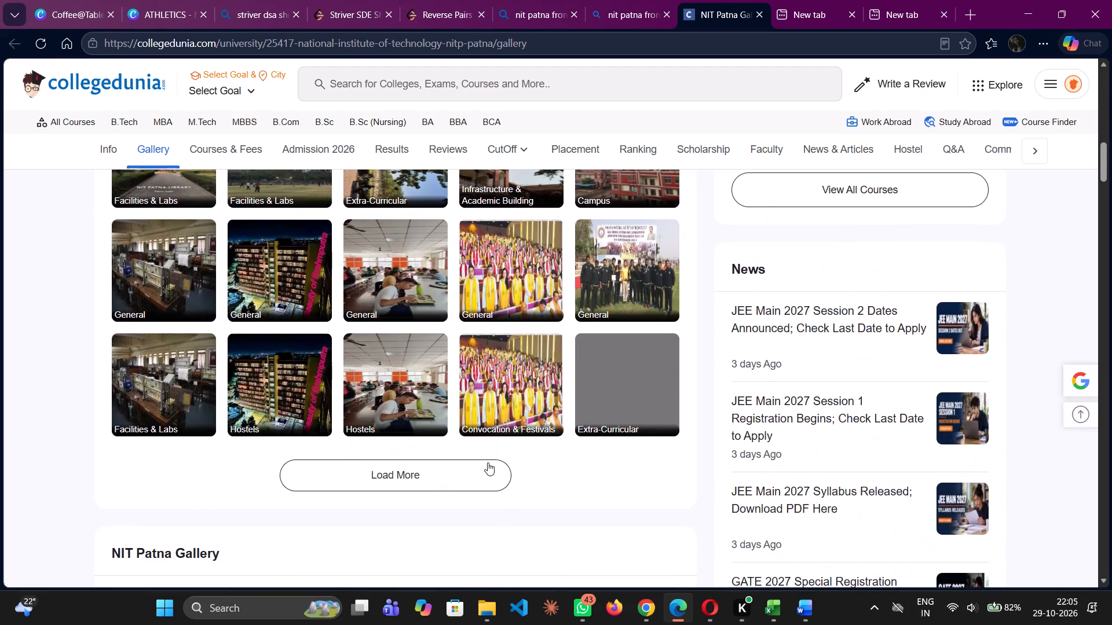
scroll(464, 472, "down", 3)
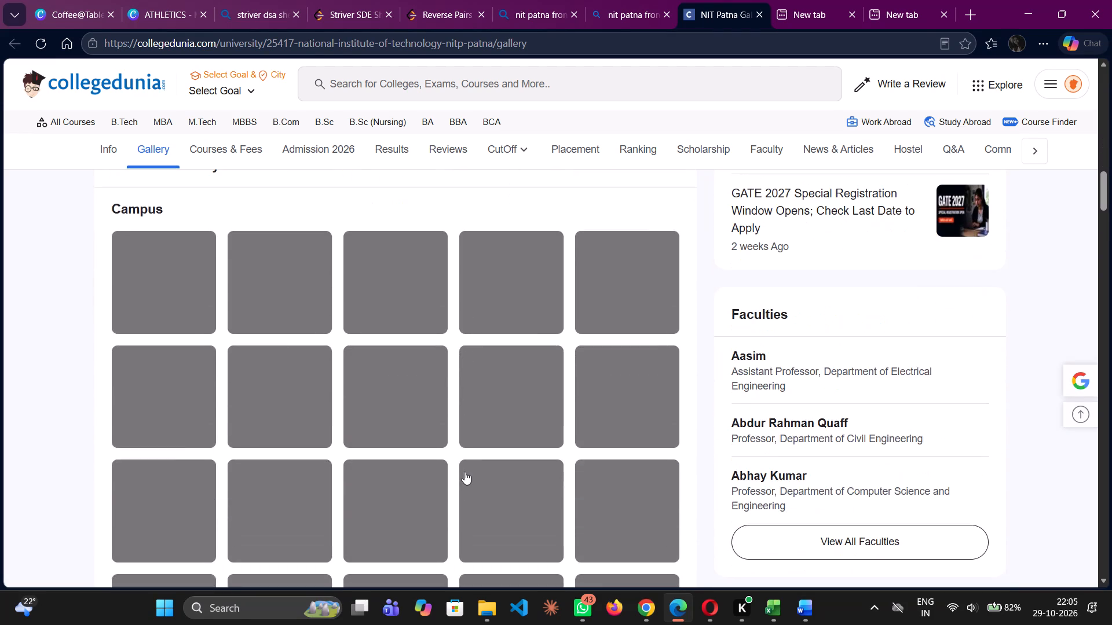
scroll(464, 472, "down", 3)
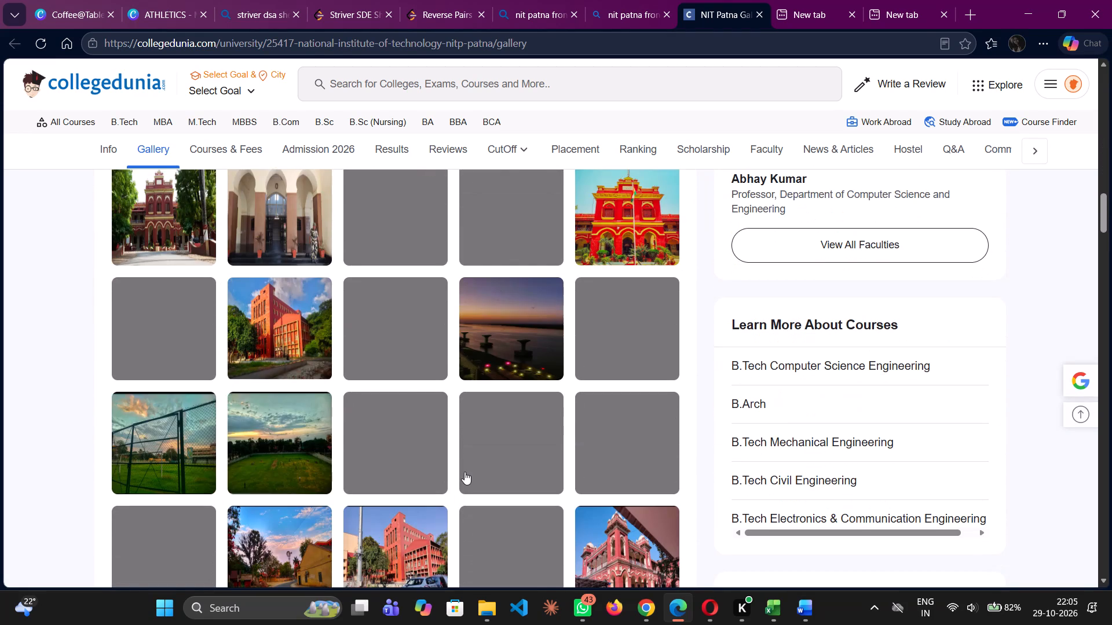
scroll(464, 472, "down", 1)
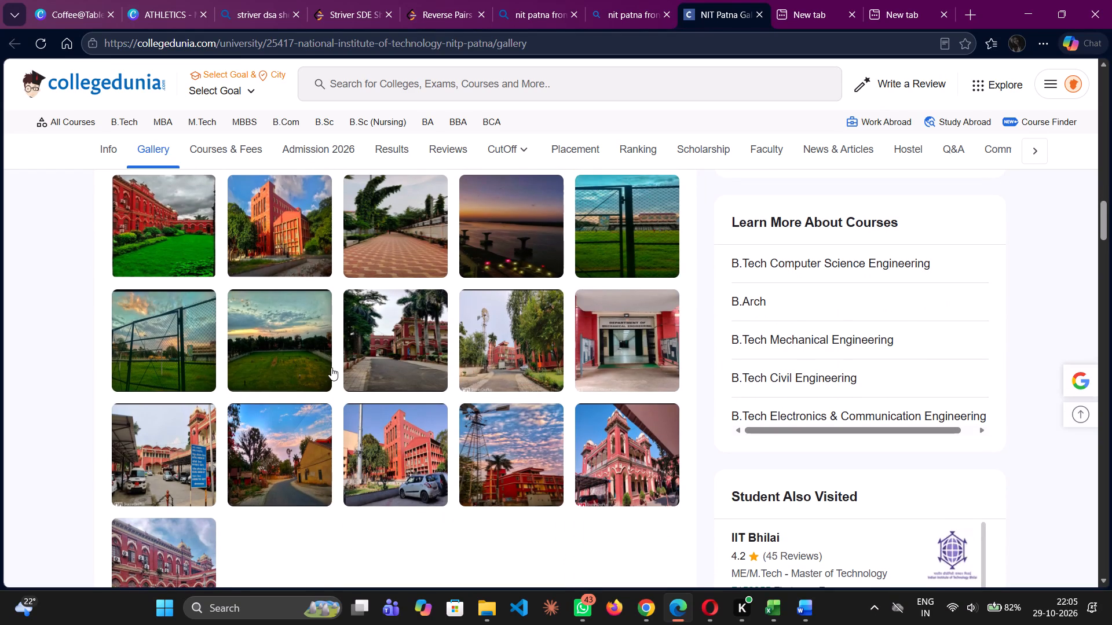
scroll(331, 367, "down", 1)
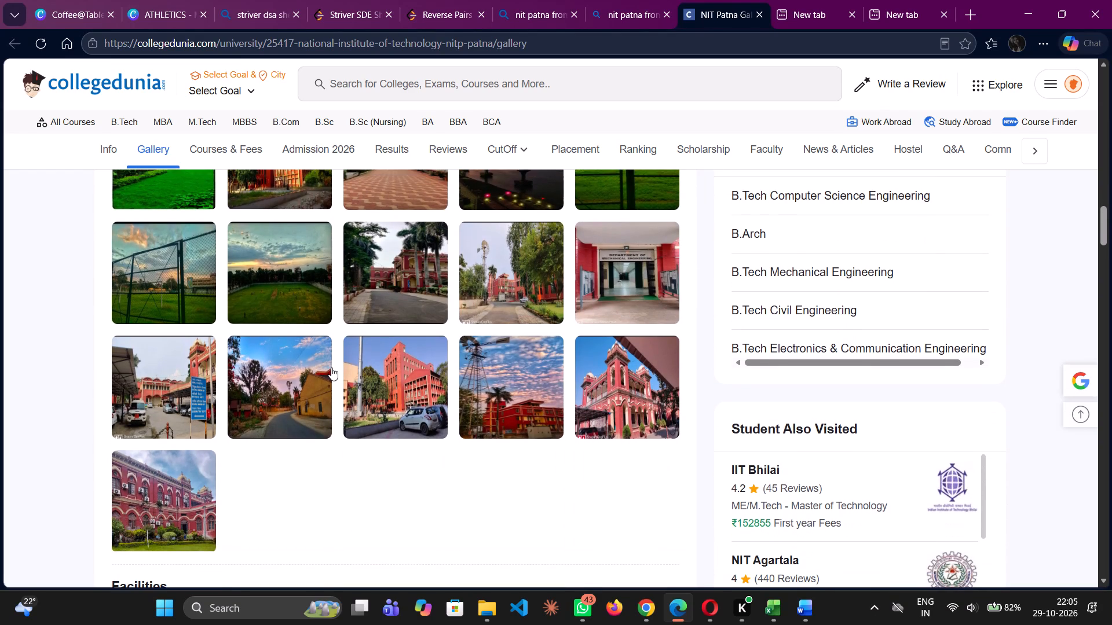
left_click(193, 488)
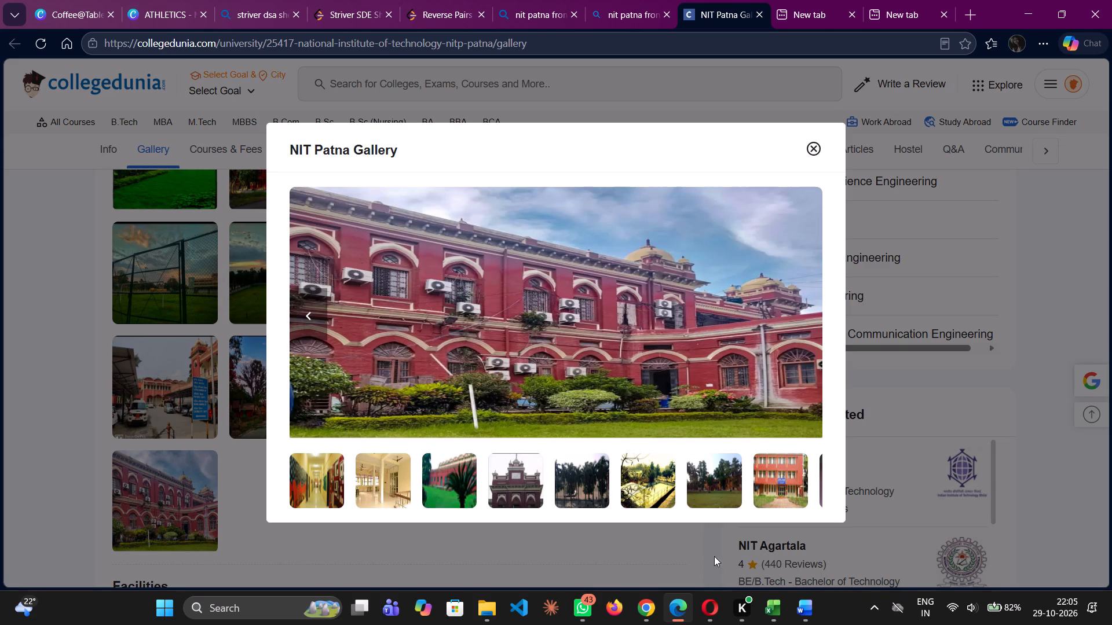
Switch to File Explorer and open the coffeeBooklet folder on the Desktop.
left_click(481, 604)
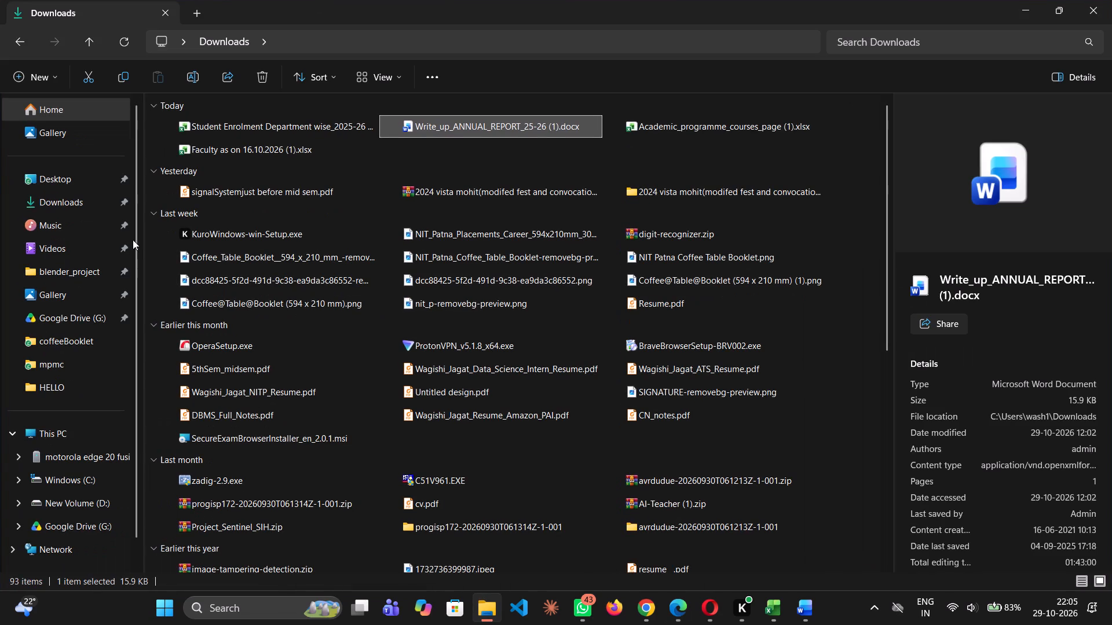
double_click(76, 185)
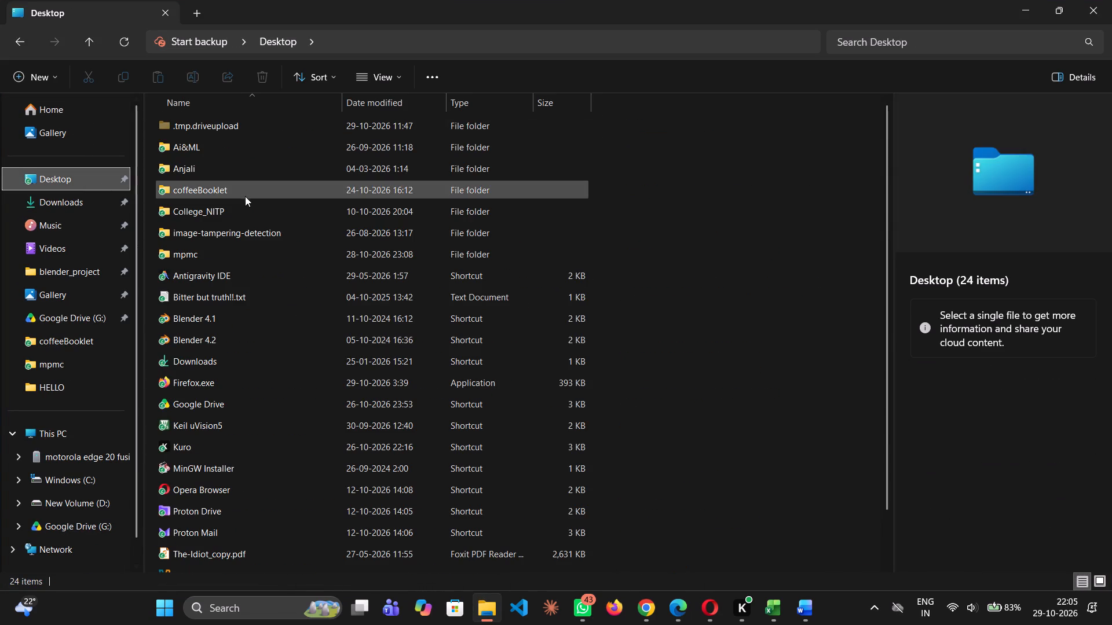
double_click(243, 208)
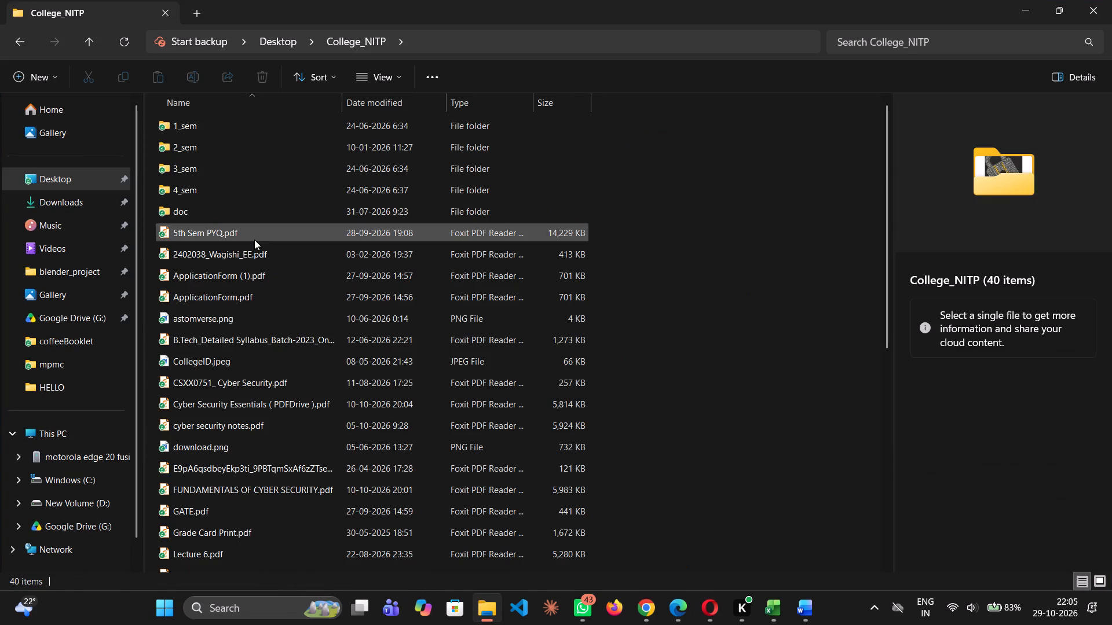
double_click(82, 182)
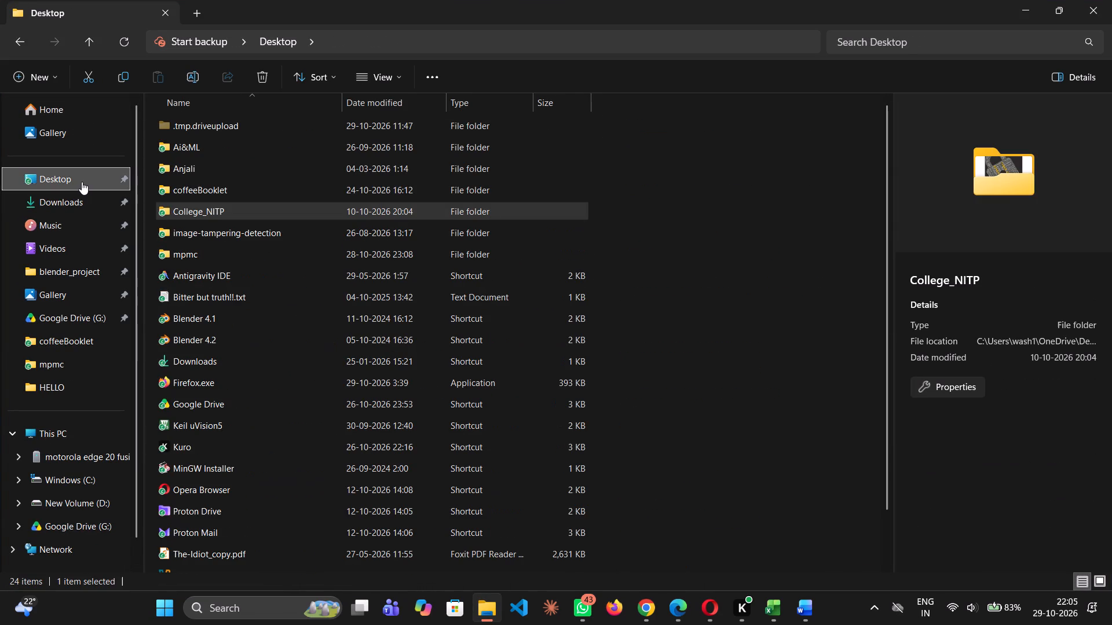
double_click(182, 185)
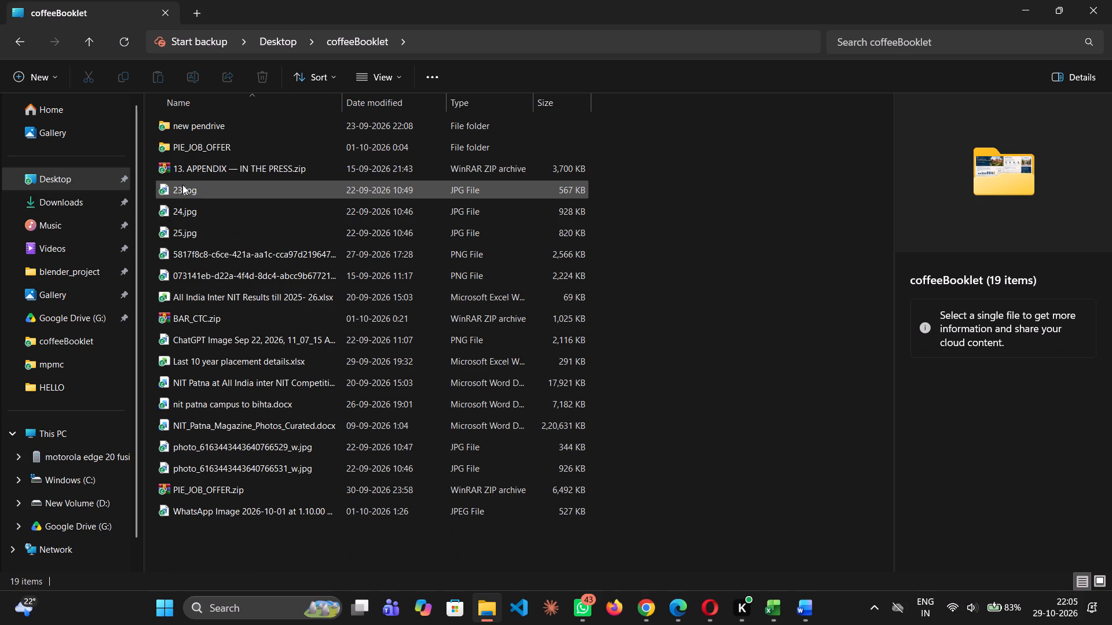
Preview the coffeeBooklet image files, including 23.jpg, 24.jpg and 25.jpg, for a campus photo, and close the enlarged Collegedunia photo.
left_click(182, 185)
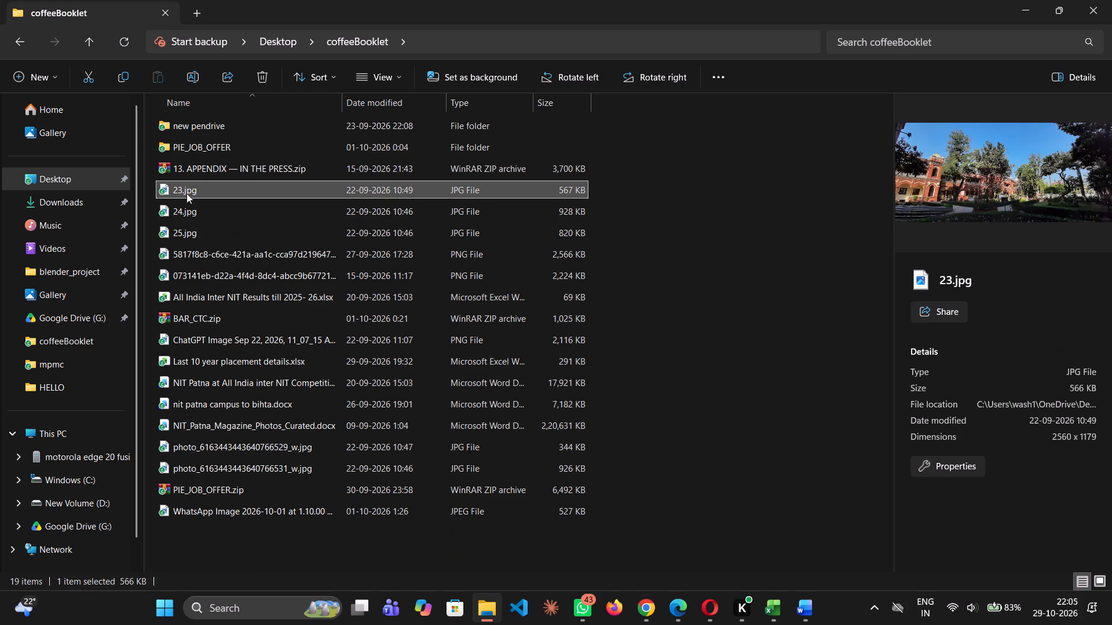
left_click(191, 205)
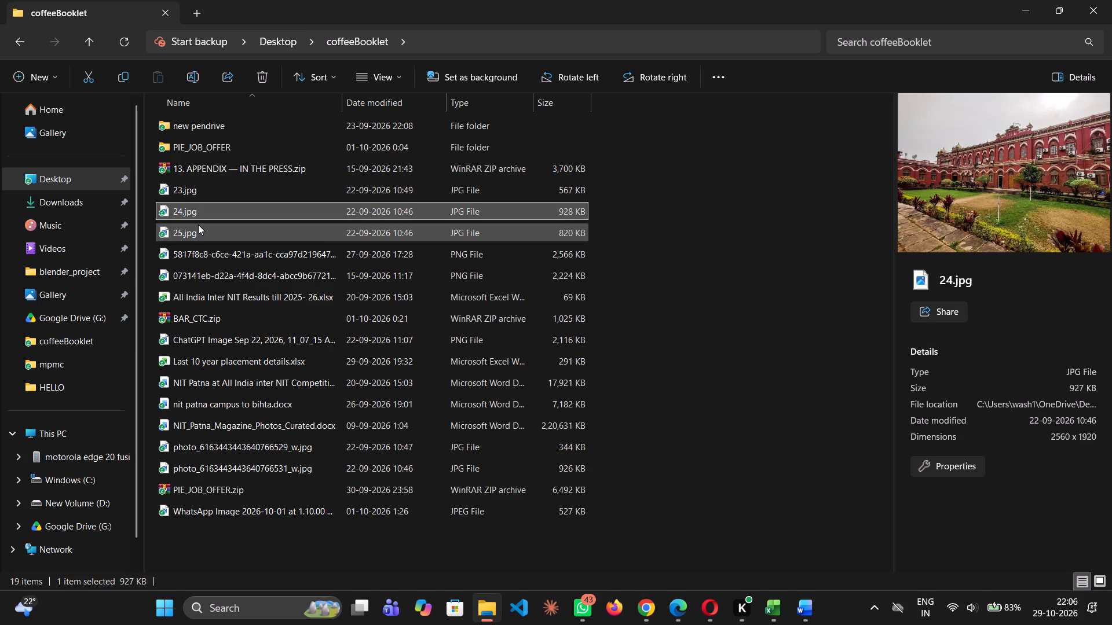
left_click(198, 226)
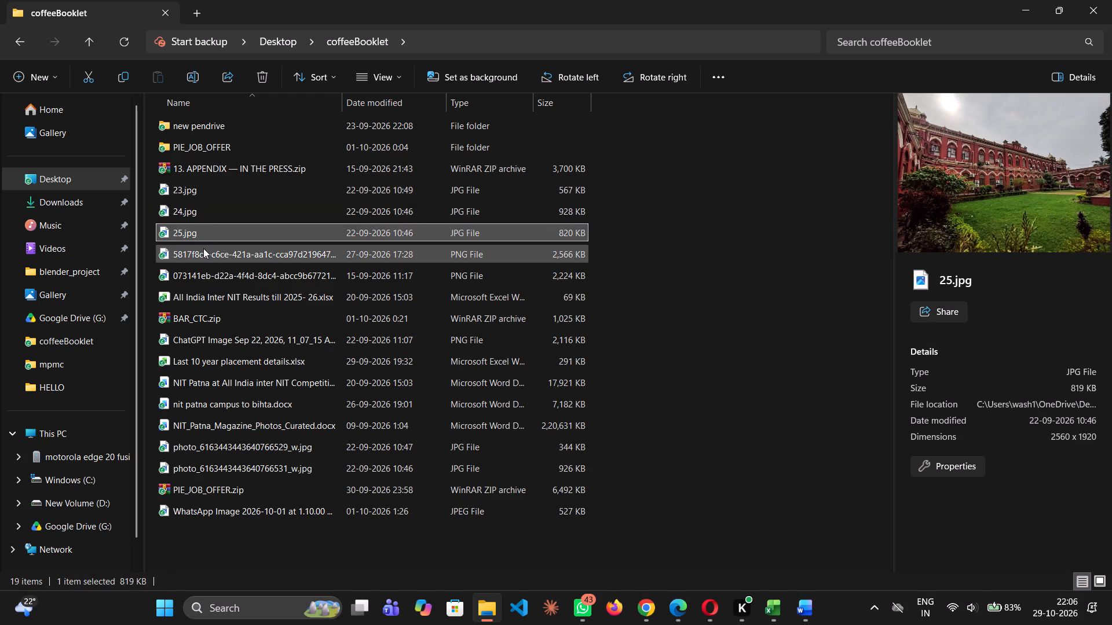
left_click(203, 248)
left_click(204, 266)
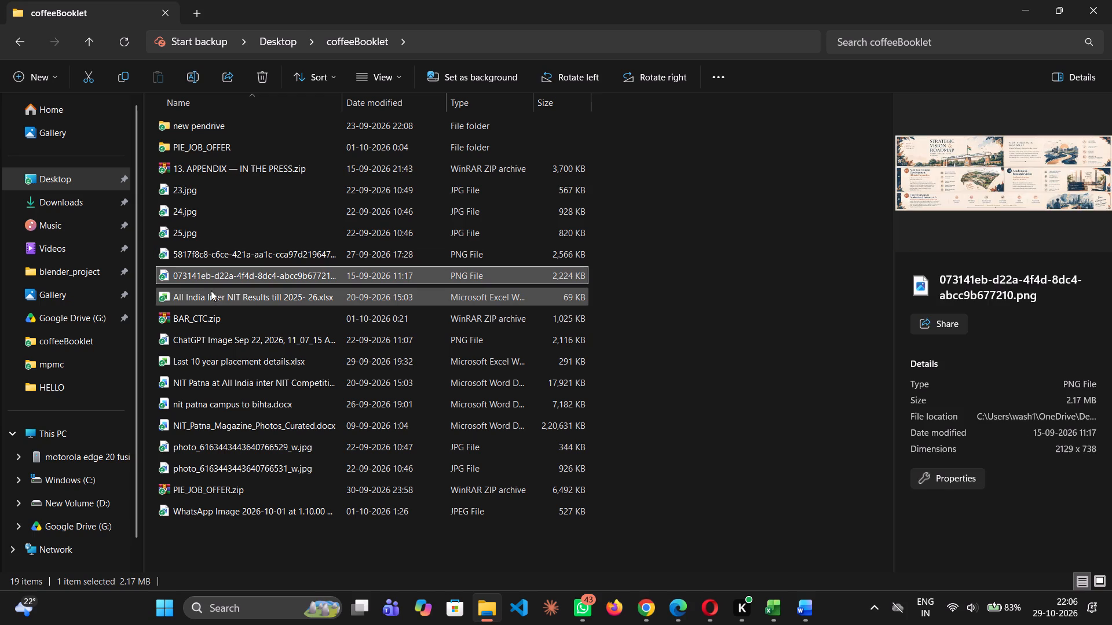
left_click(213, 302)
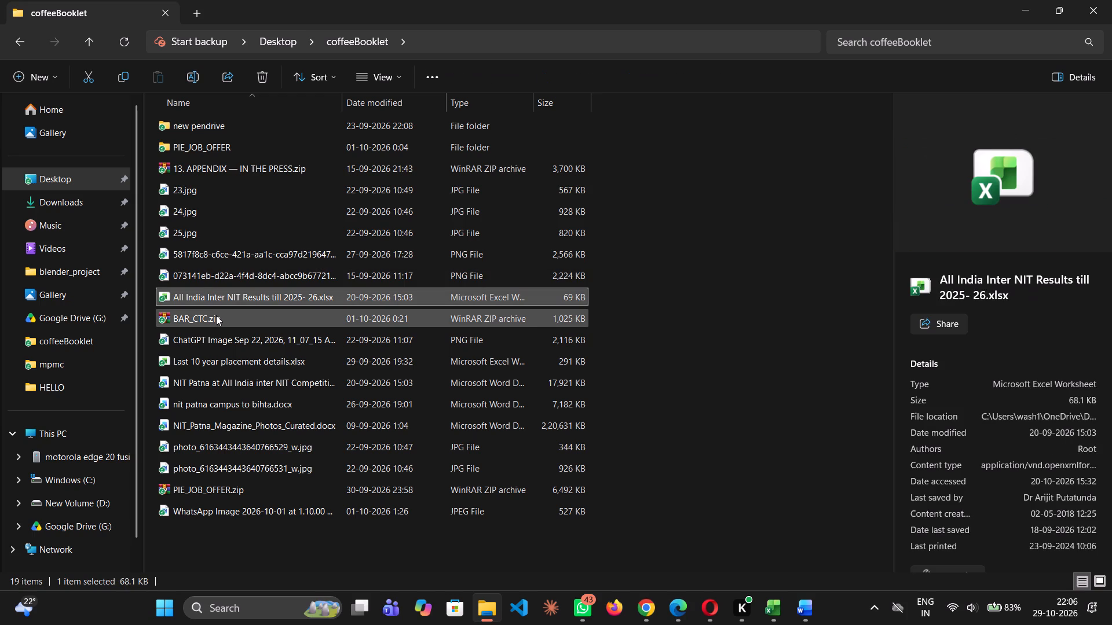
left_click(239, 248)
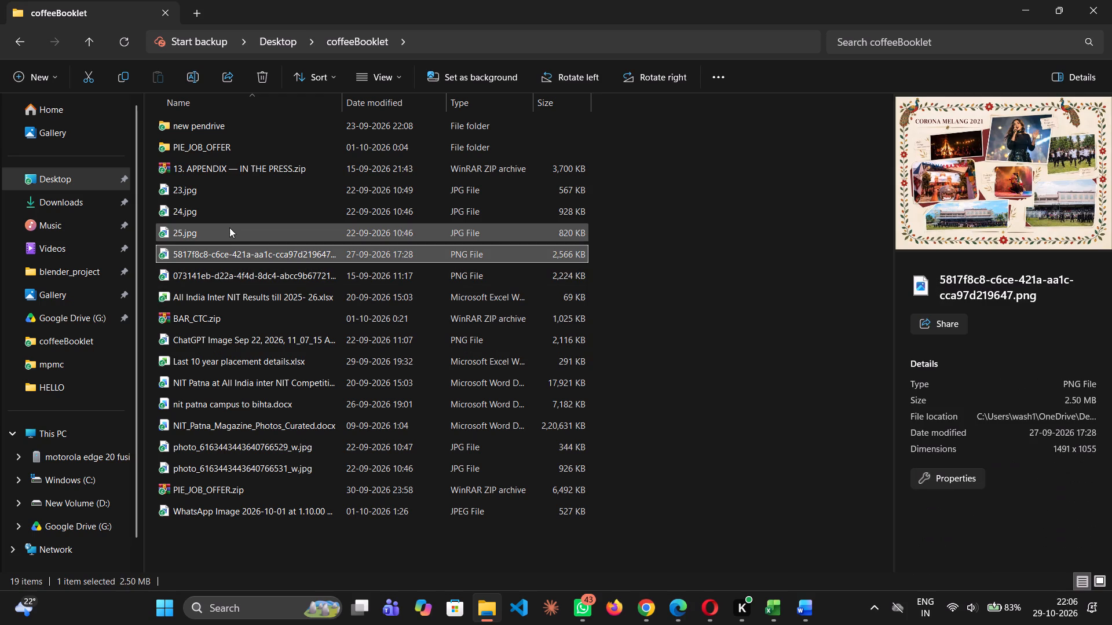
left_click(229, 227)
left_click(229, 214)
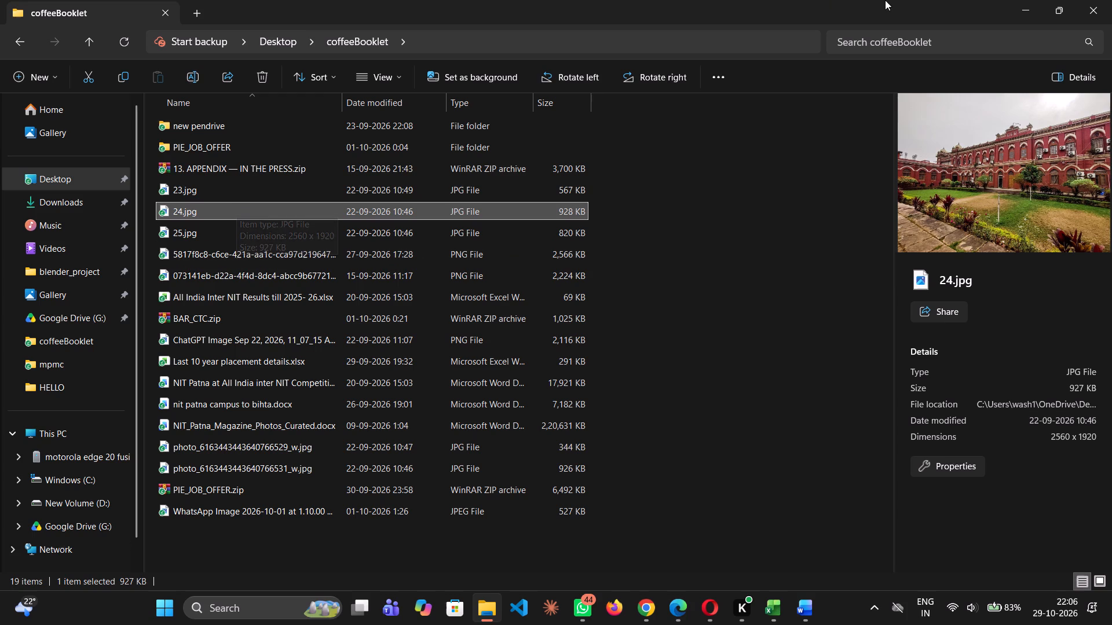
left_click(1026, 1)
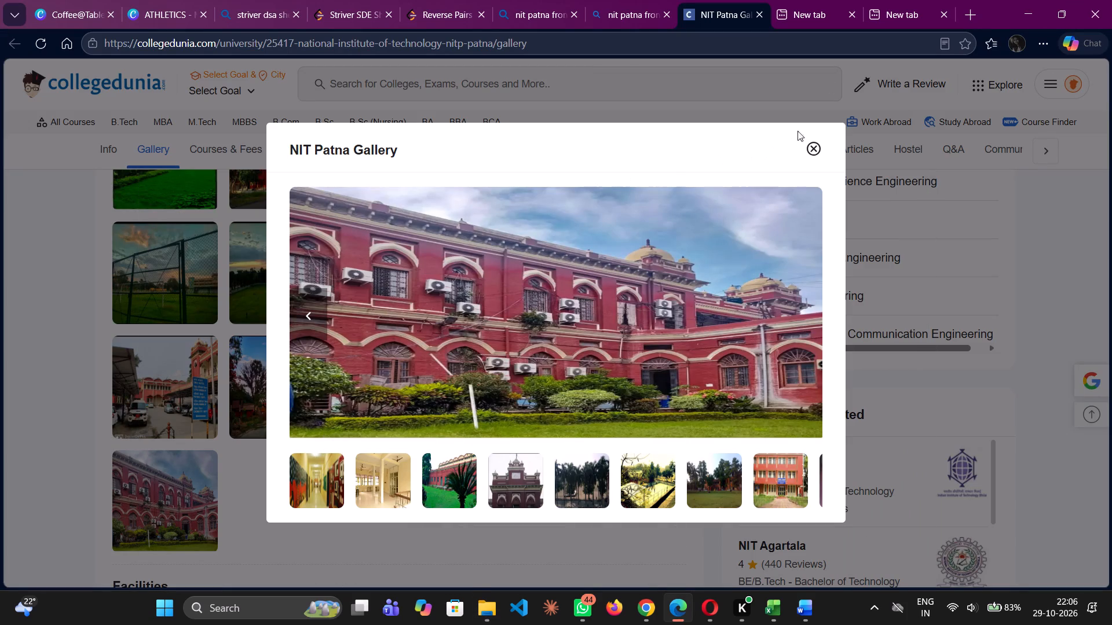
left_click(817, 144)
Switch to the ATHLETICS design in Canva and move the front gate photo off the statistics to just below the quote.
left_click(193, 0)
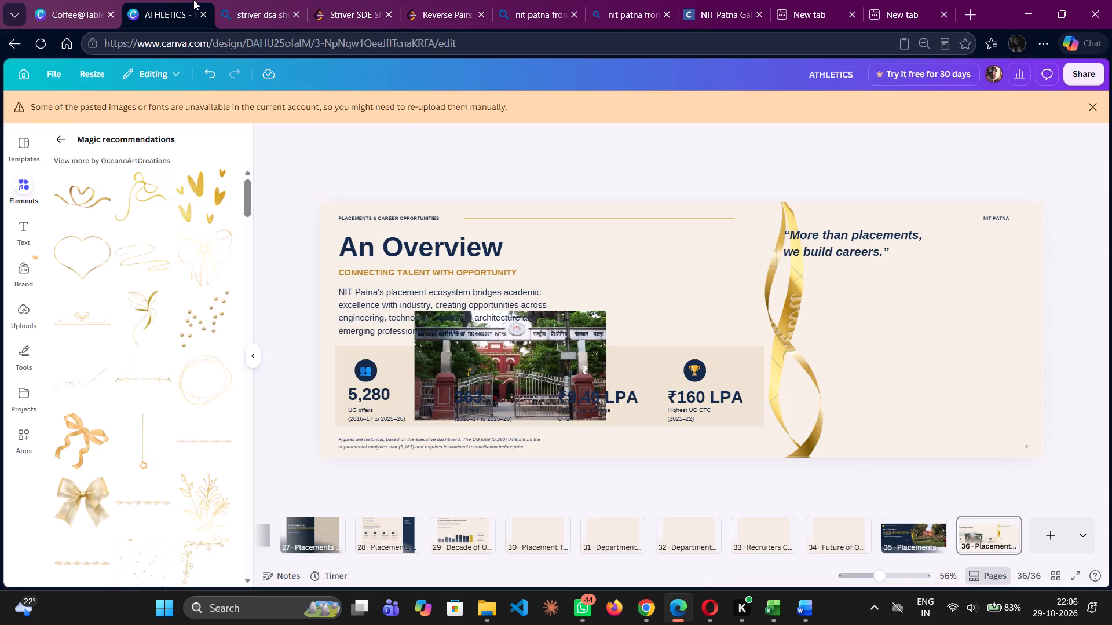
left_click_drag(560, 362, 943, 297)
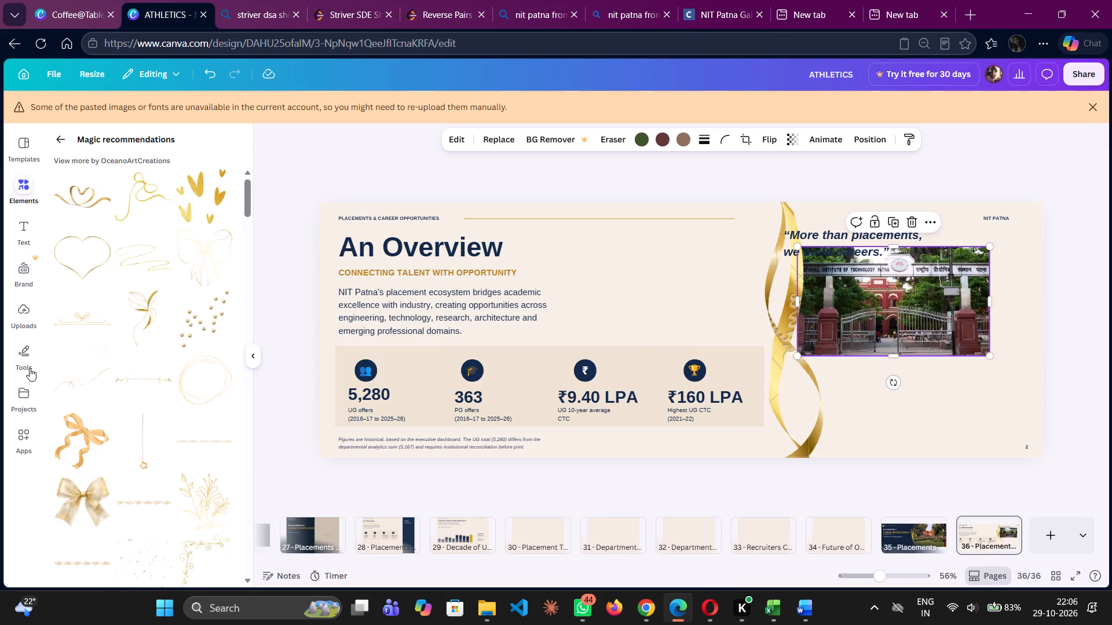
Upload 24.jpg from the coffeeBooklet folder and add it to the Overview page.
left_click(24, 308)
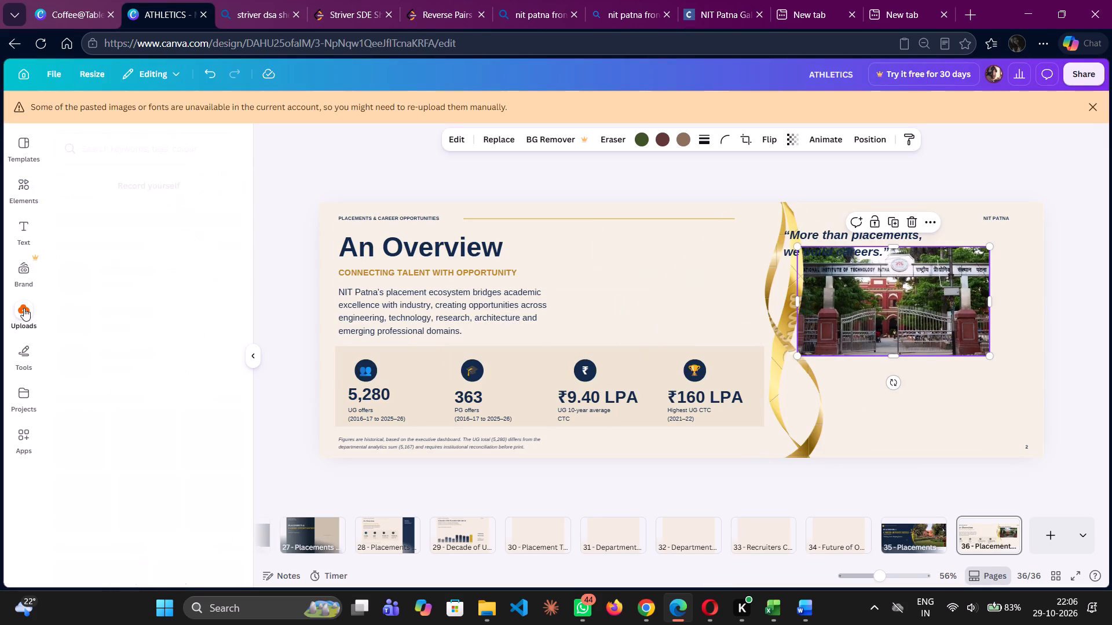
left_click(137, 177)
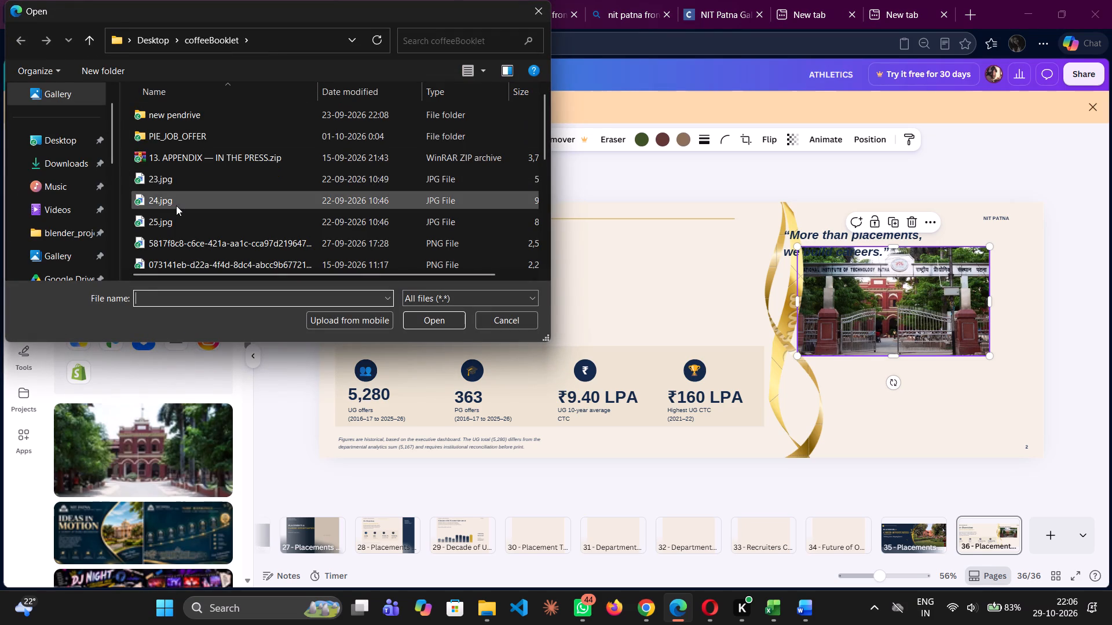
double_click(176, 205)
left_click(105, 422)
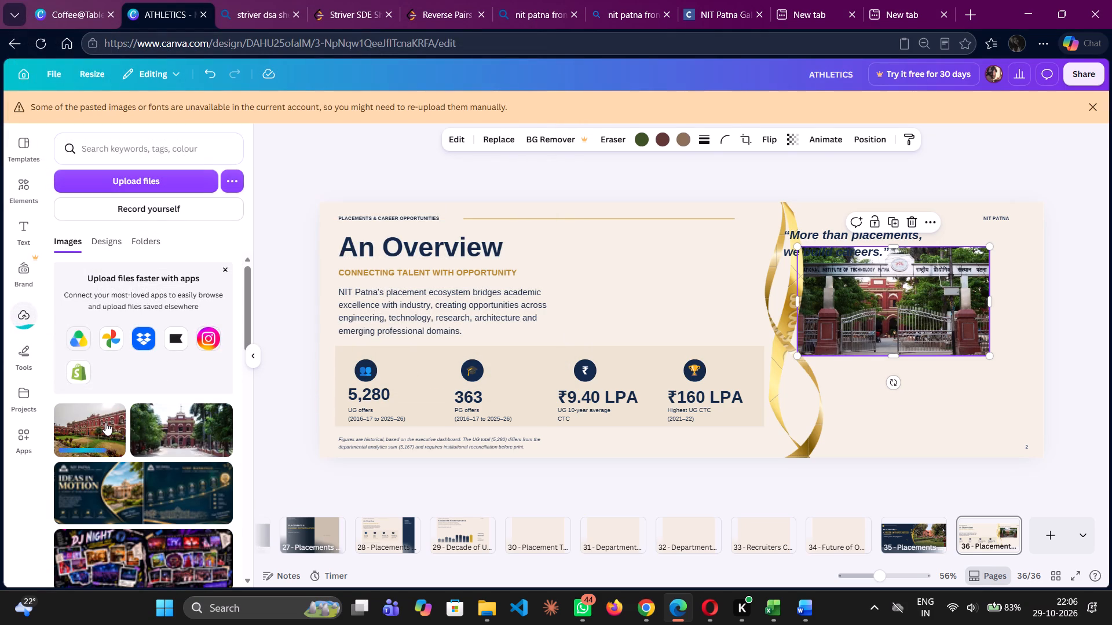
Move the red-building photo 24.jpg beside the statistics band and stretch it to the page's top and outer edge, about 834 high.
left_click_drag(658, 333, 836, 400)
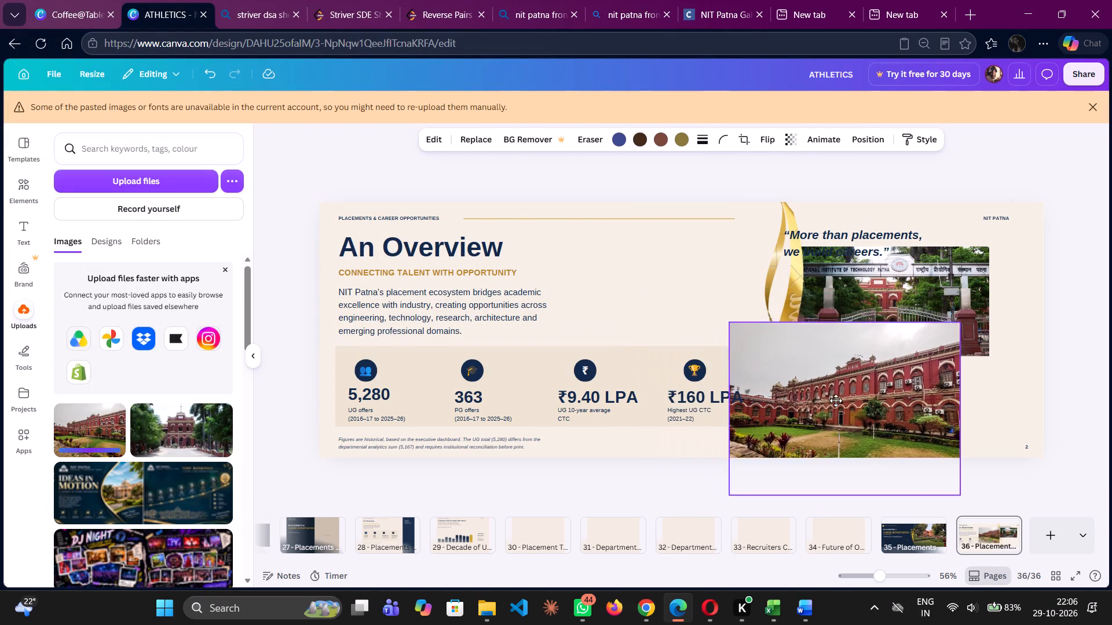
left_click_drag(836, 400, 884, 387)
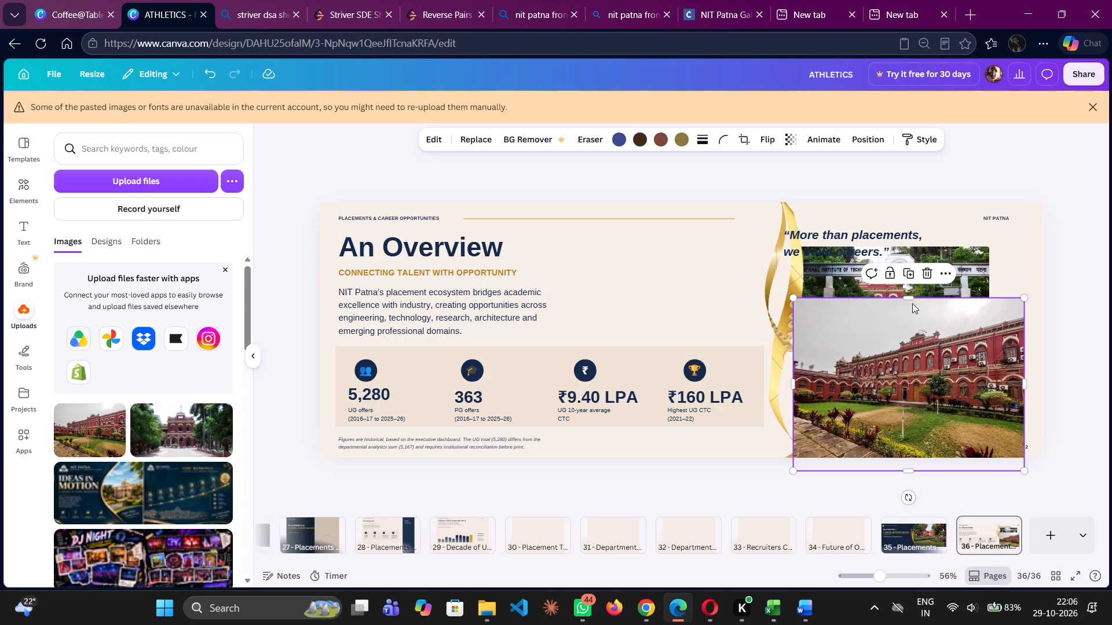
left_click_drag(912, 302, 902, 226)
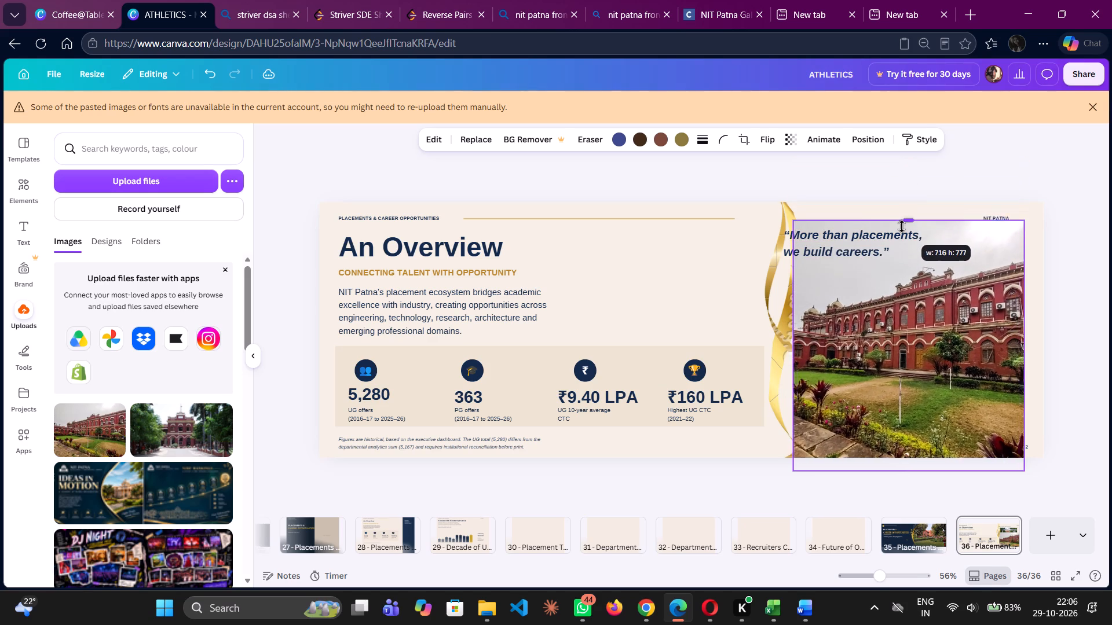
left_click_drag(902, 226, 880, 229)
left_click_drag(1028, 352, 1052, 357)
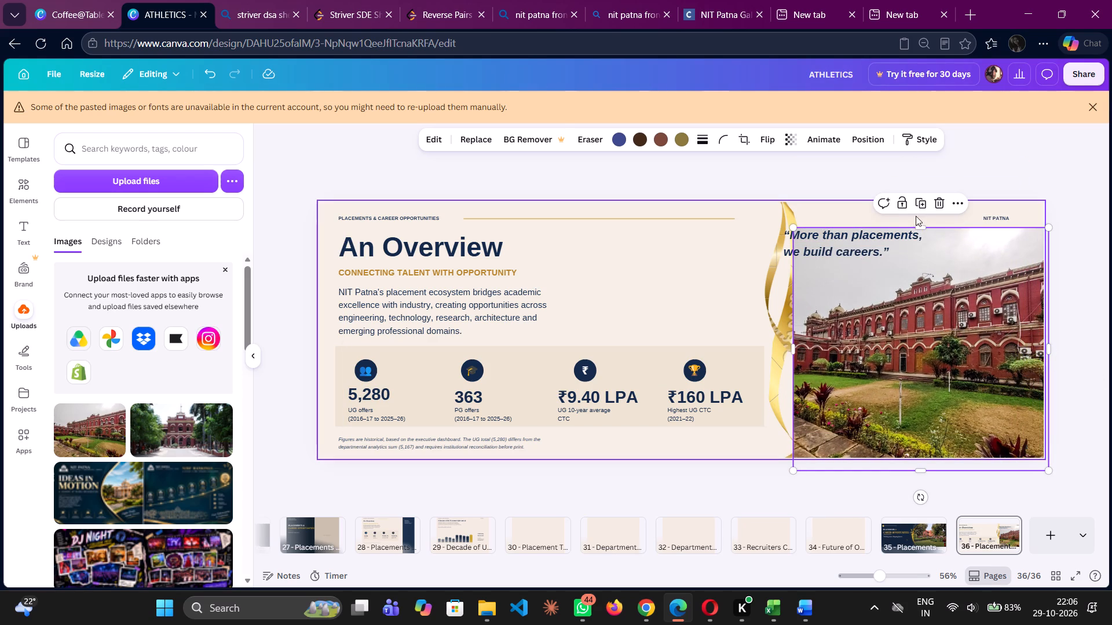
left_click_drag(920, 228, 917, 204)
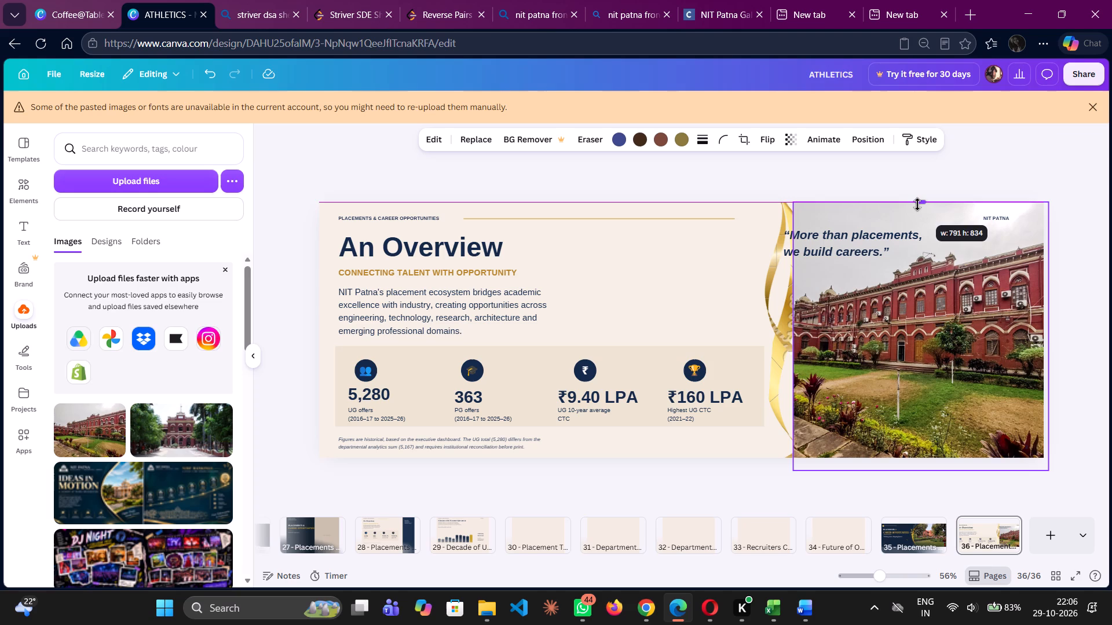
left_click_drag(917, 204, 917, 205)
left_click_drag(795, 337, 776, 341)
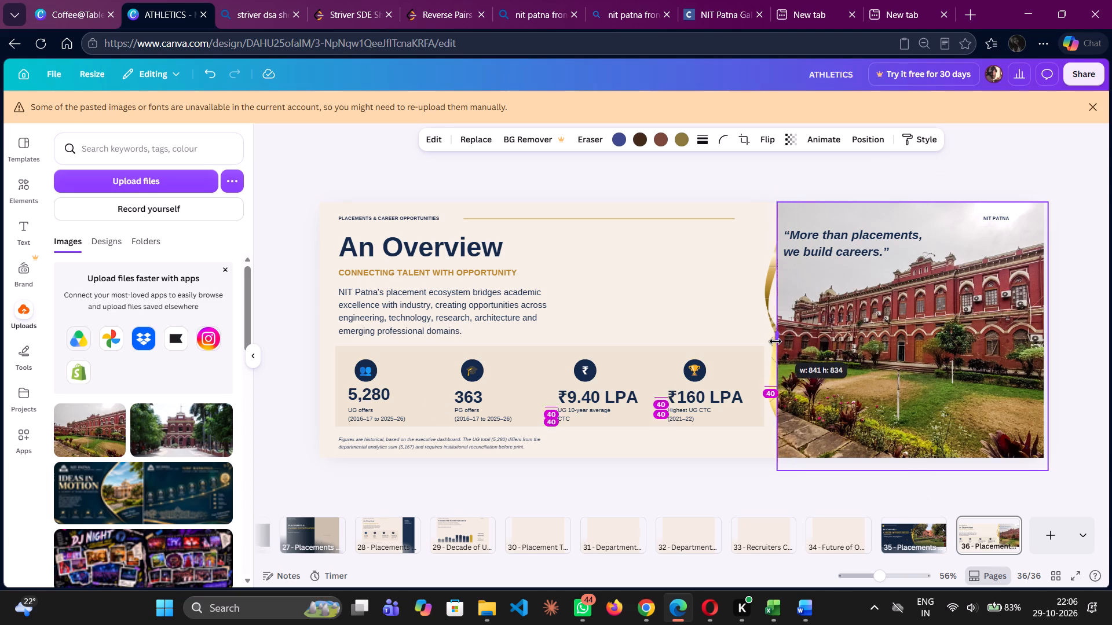
left_click_drag(776, 341, 723, 347)
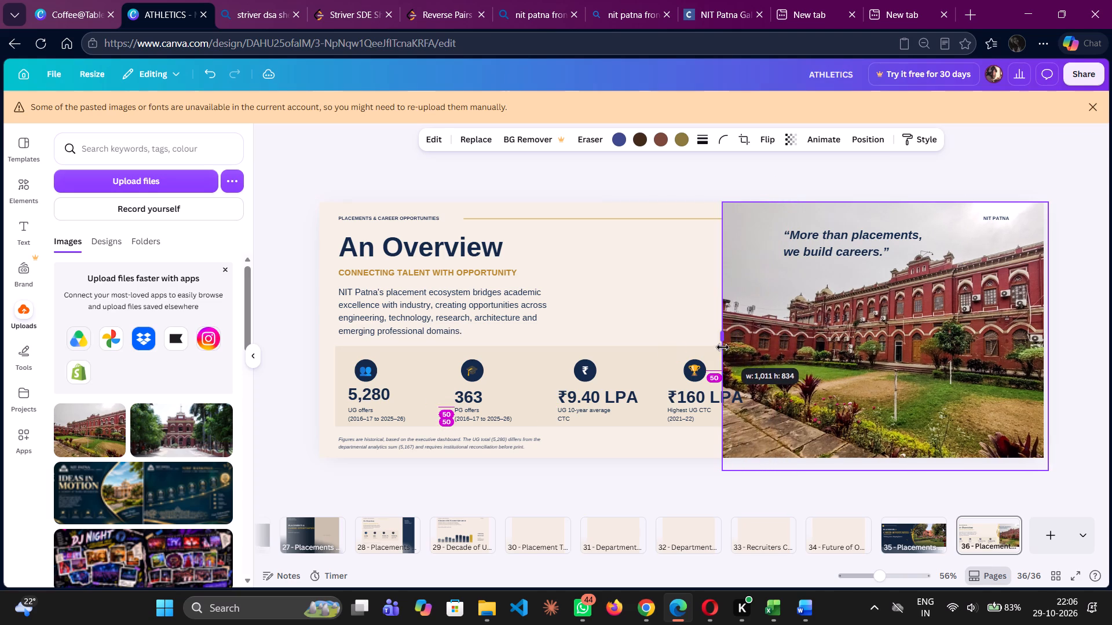
left_click_drag(723, 347, 748, 346)
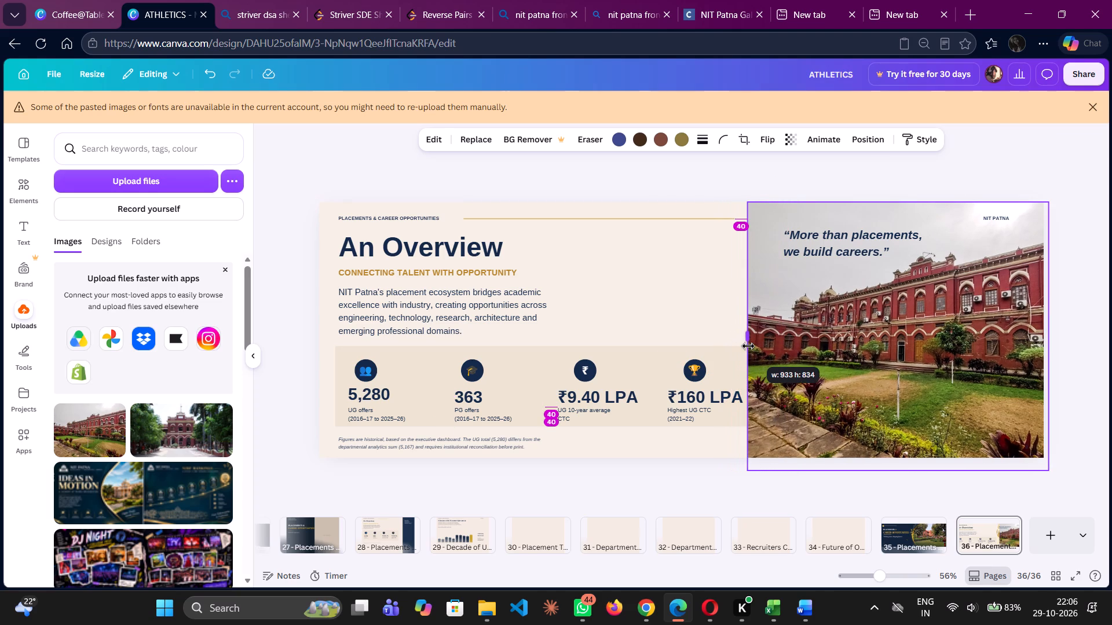
left_click_drag(748, 346, 767, 345)
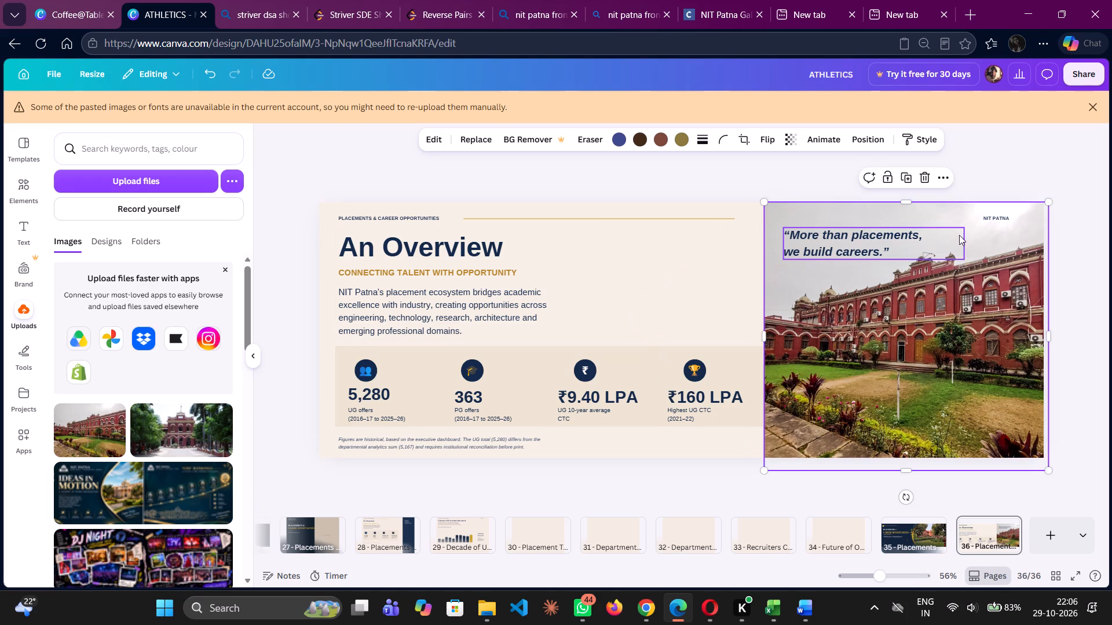
Find the hidden front gate photo among the page's layers and delete it.
right_click(873, 277)
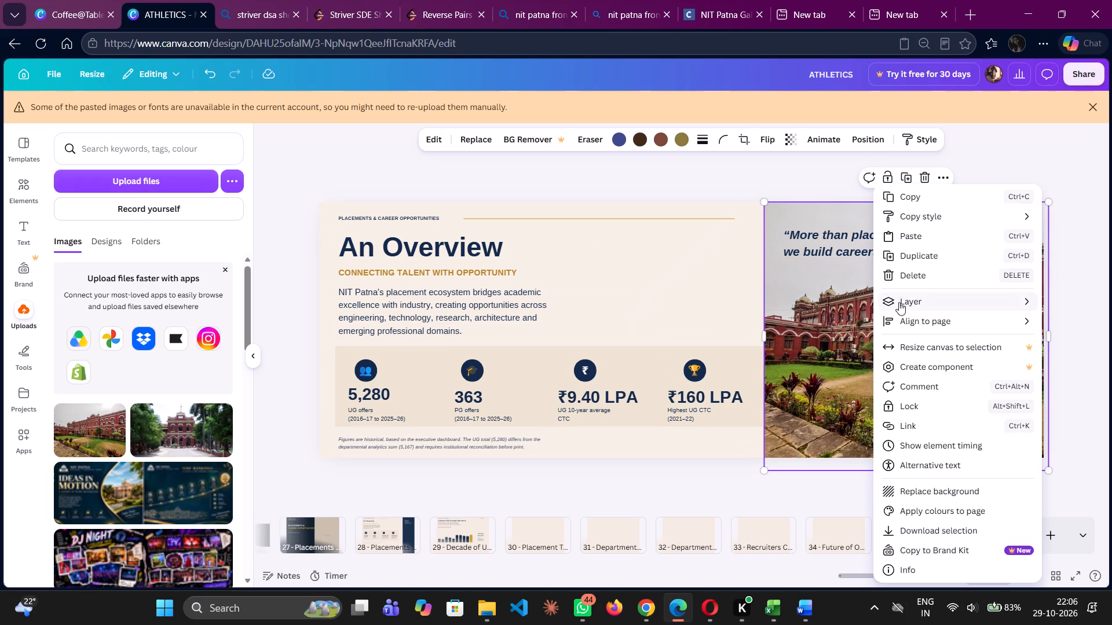
left_click(899, 302)
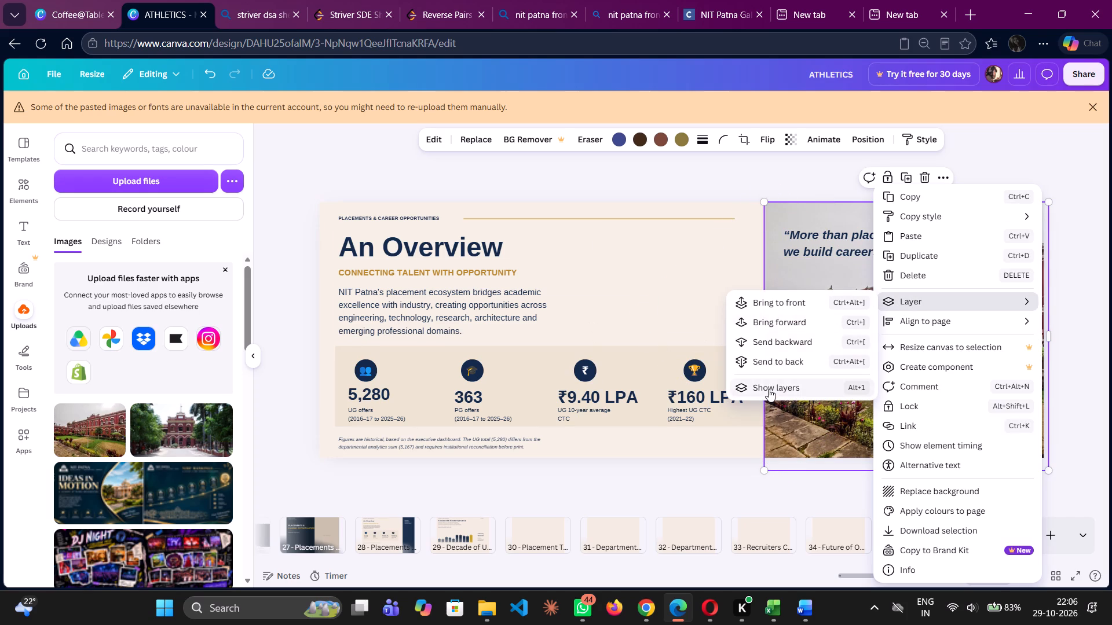
left_click(769, 389)
scroll(107, 392, "up", 1)
scroll(107, 392, "down", 1)
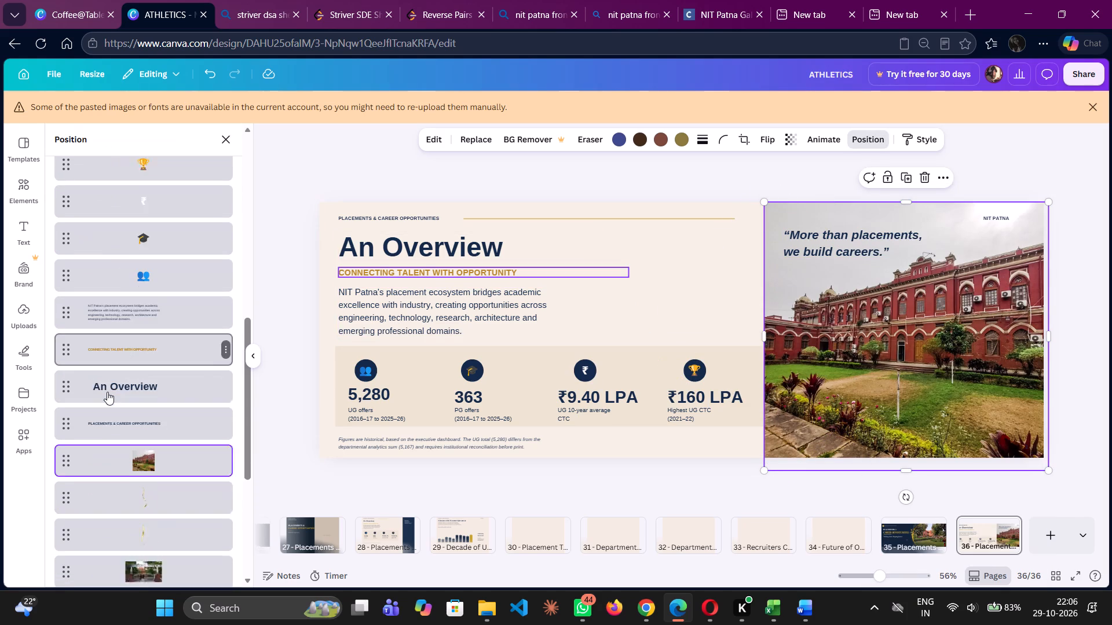
scroll(107, 392, "down", 1)
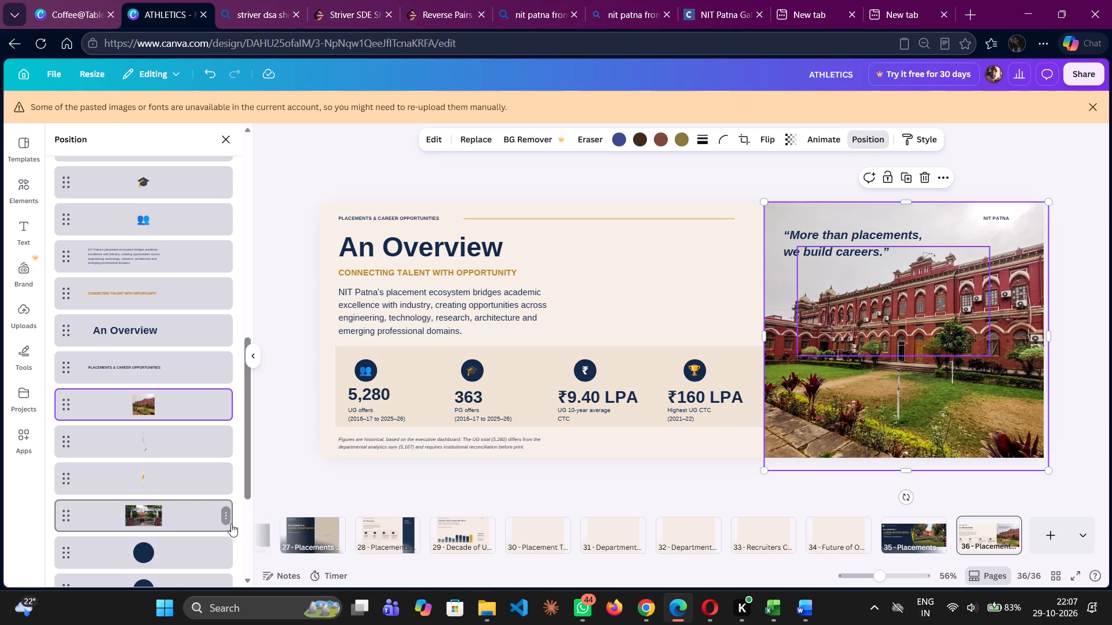
left_click(226, 519)
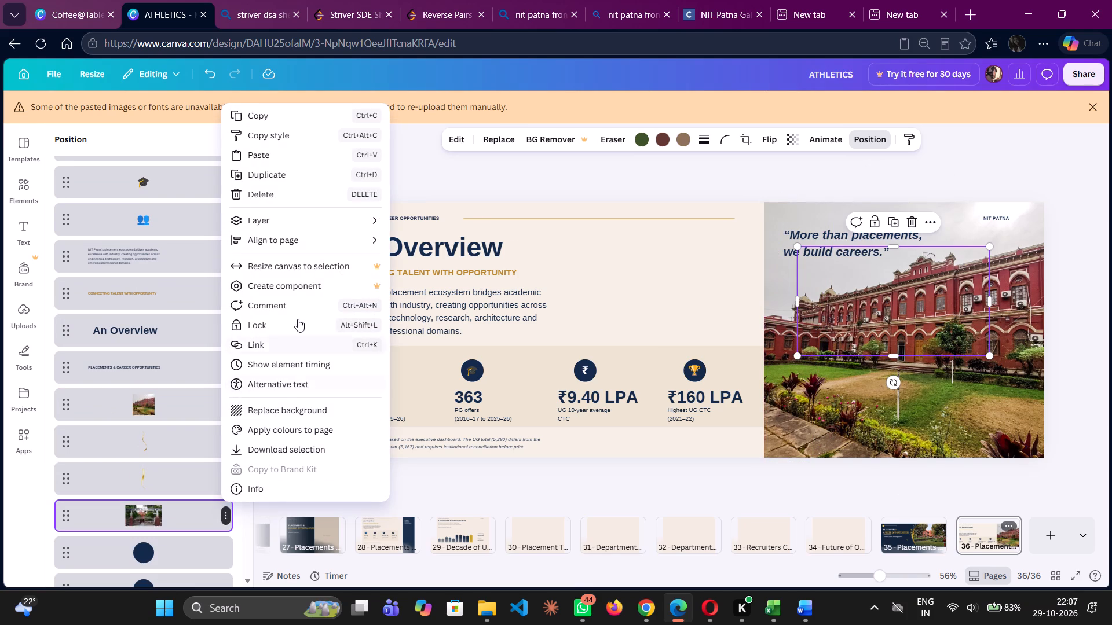
left_click(302, 188)
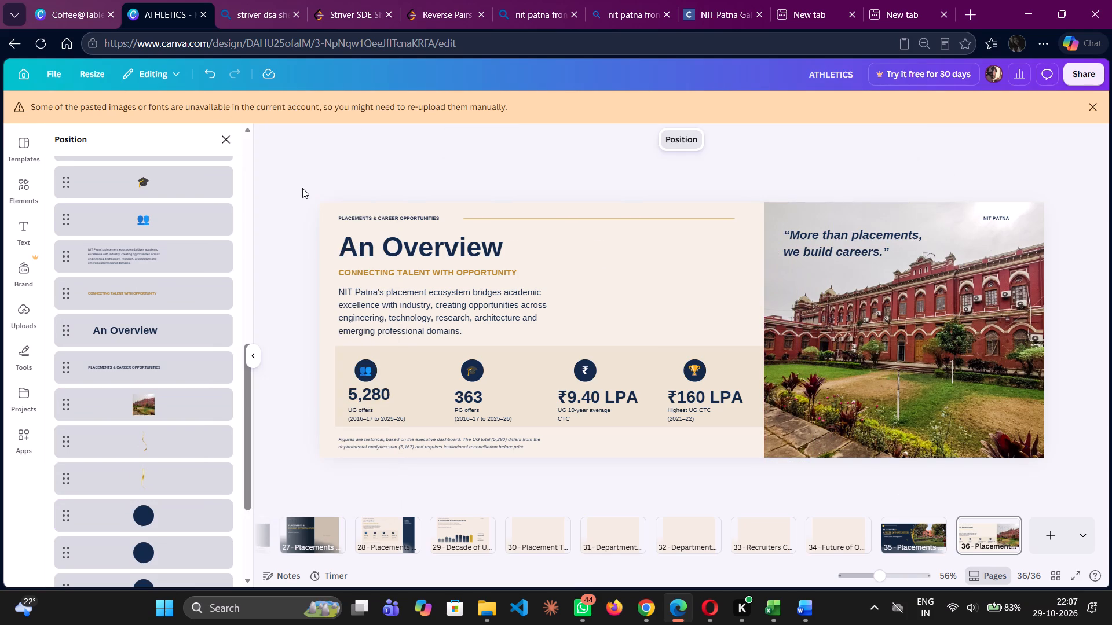
Reorder the layers so both gold ribbon pieces sit directly above the red-building photo.
left_click_drag(156, 485, 164, 388)
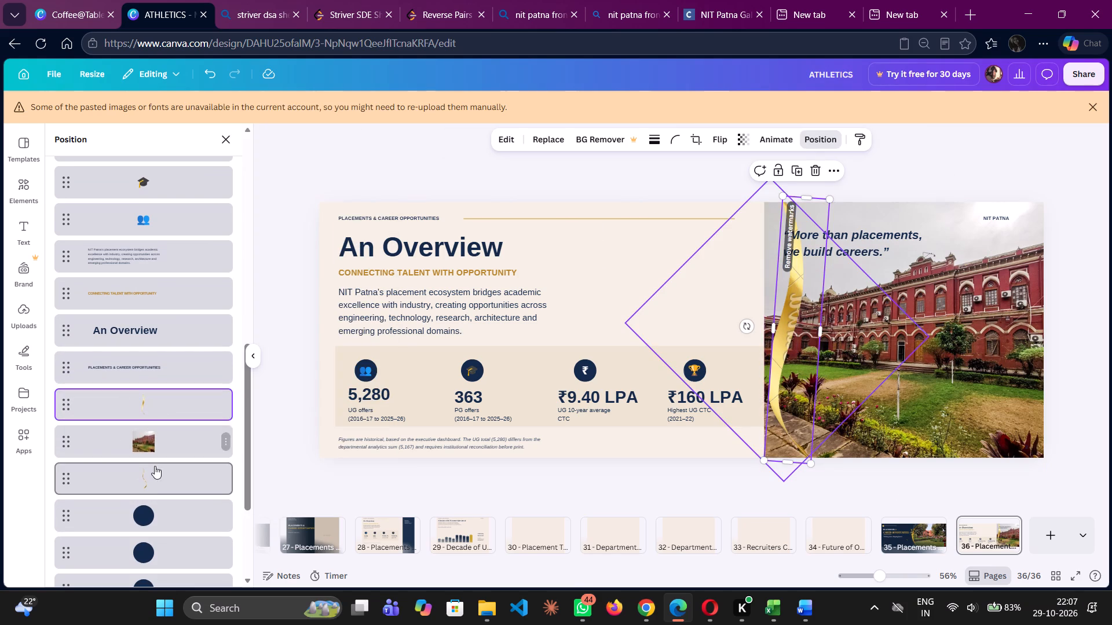
left_click_drag(154, 477, 155, 419)
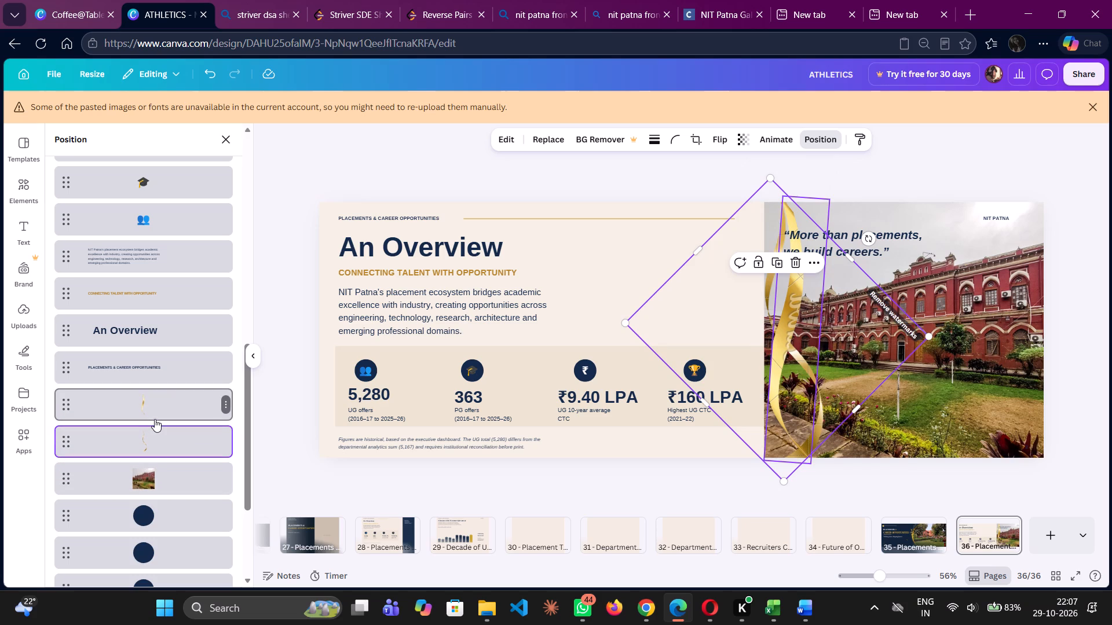
Nudge the beige statistics band slightly down and trim both its ends so it stops short of the campus photo.
left_click(731, 383)
left_click(522, 389)
left_click_drag(550, 372, 543, 372)
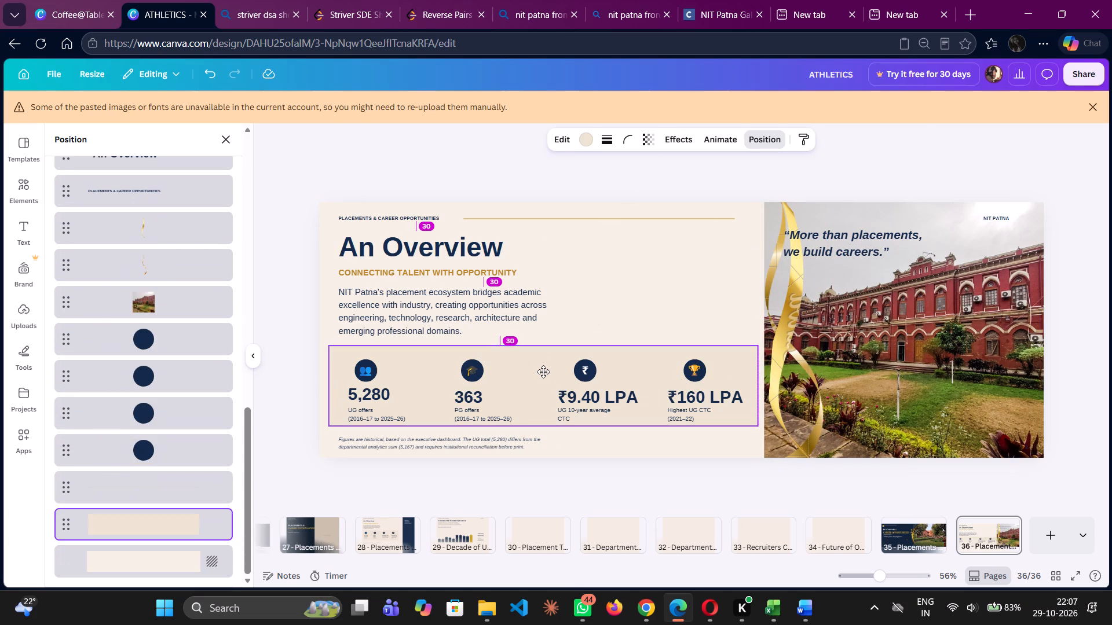
left_click_drag(543, 372, 542, 374)
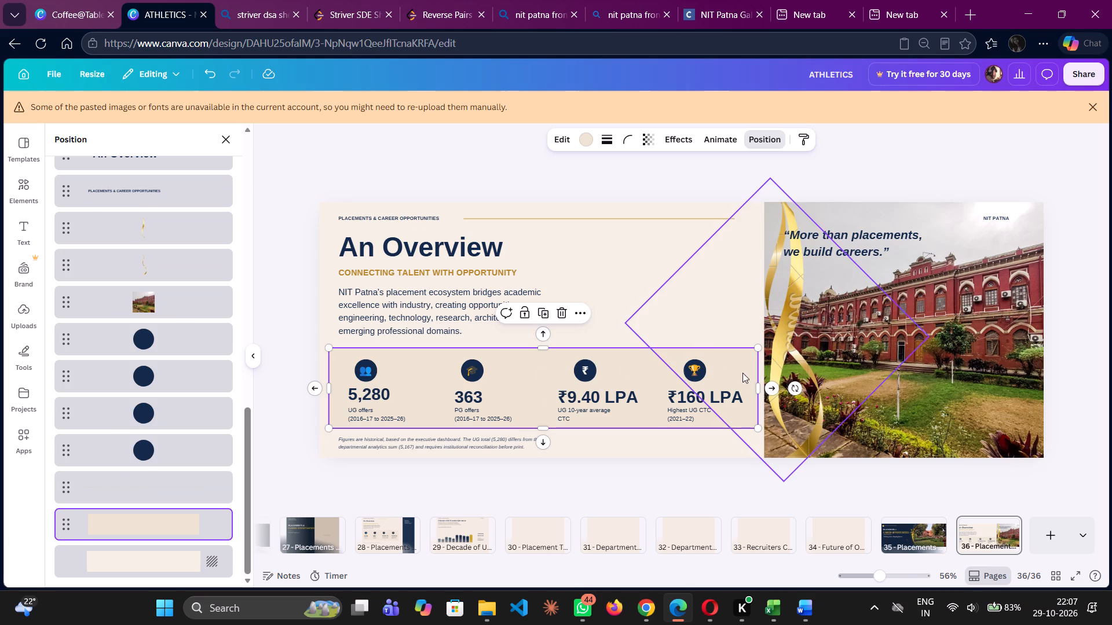
left_click_drag(757, 387, 746, 386)
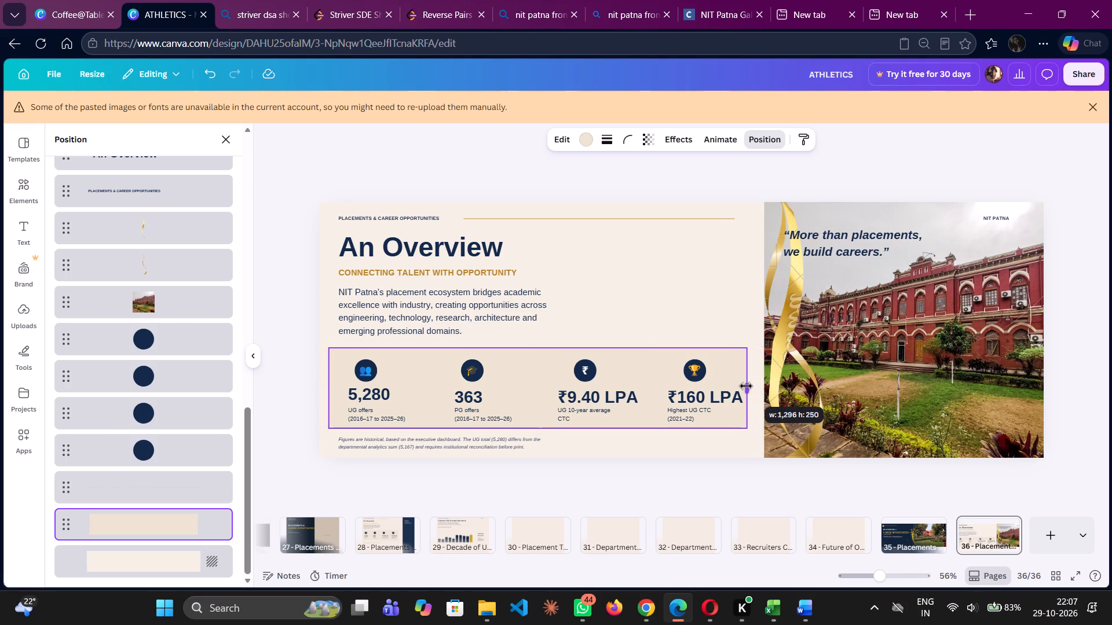
left_click_drag(746, 386, 749, 387)
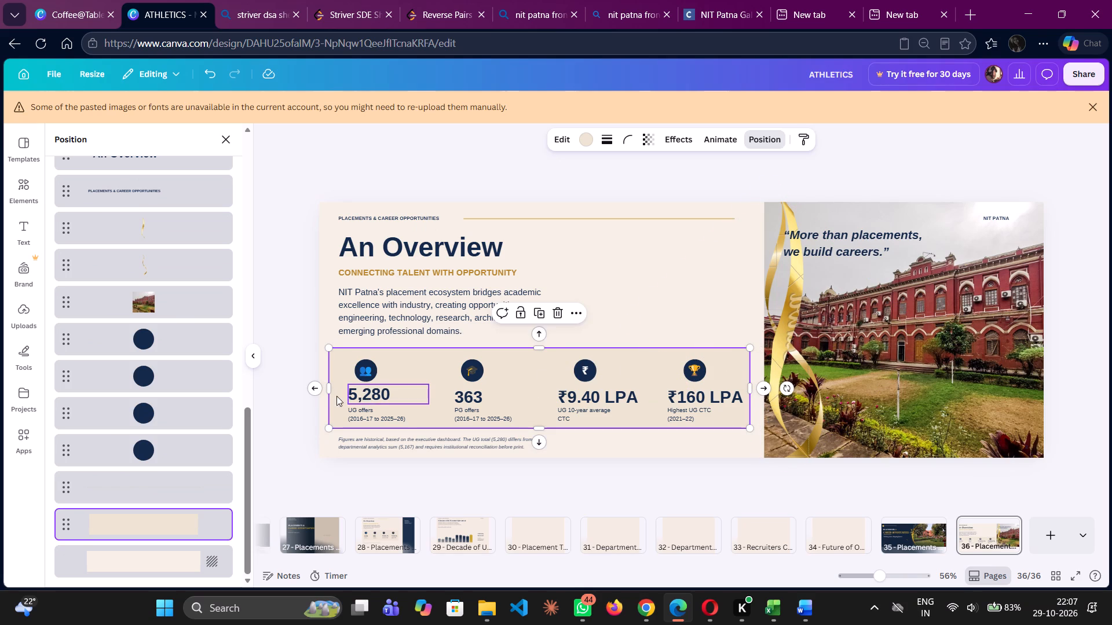
left_click_drag(331, 392, 338, 392)
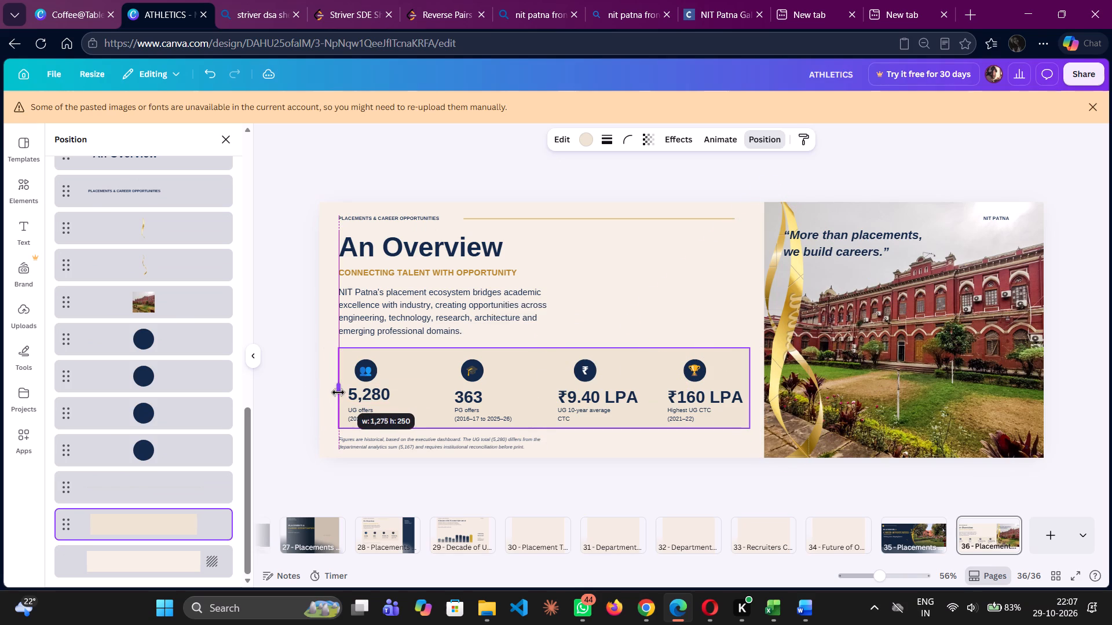
left_click_drag(338, 392, 336, 392)
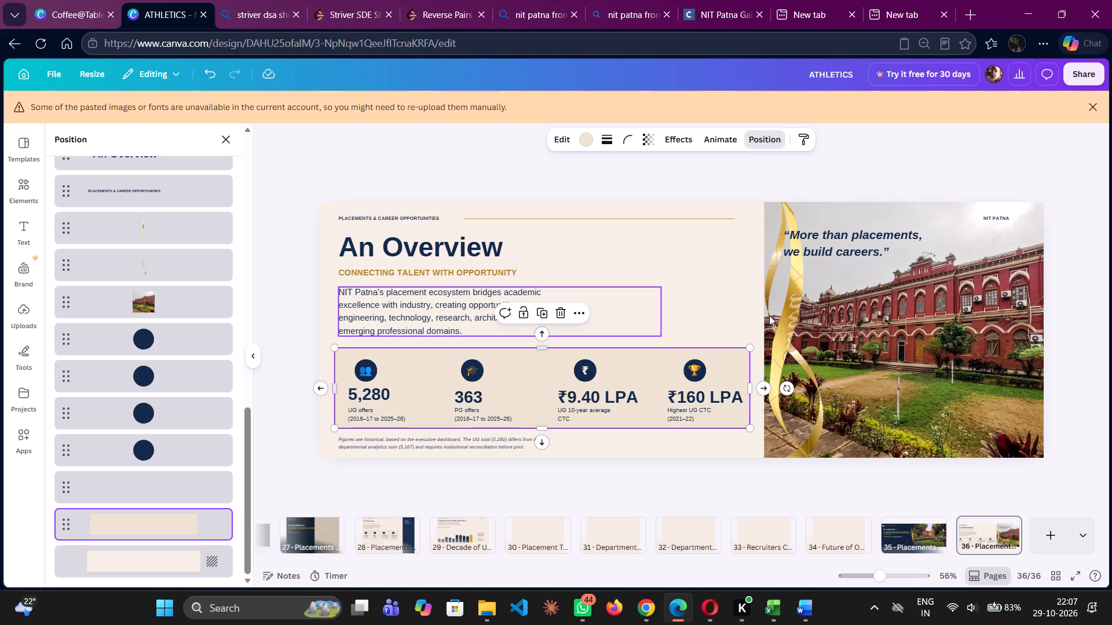
Shift both gold ribbon pieces towards the statistics so they overlap along the campus photo's inner edge.
left_click_drag(769, 315, 747, 314)
left_click_drag(804, 308, 796, 308)
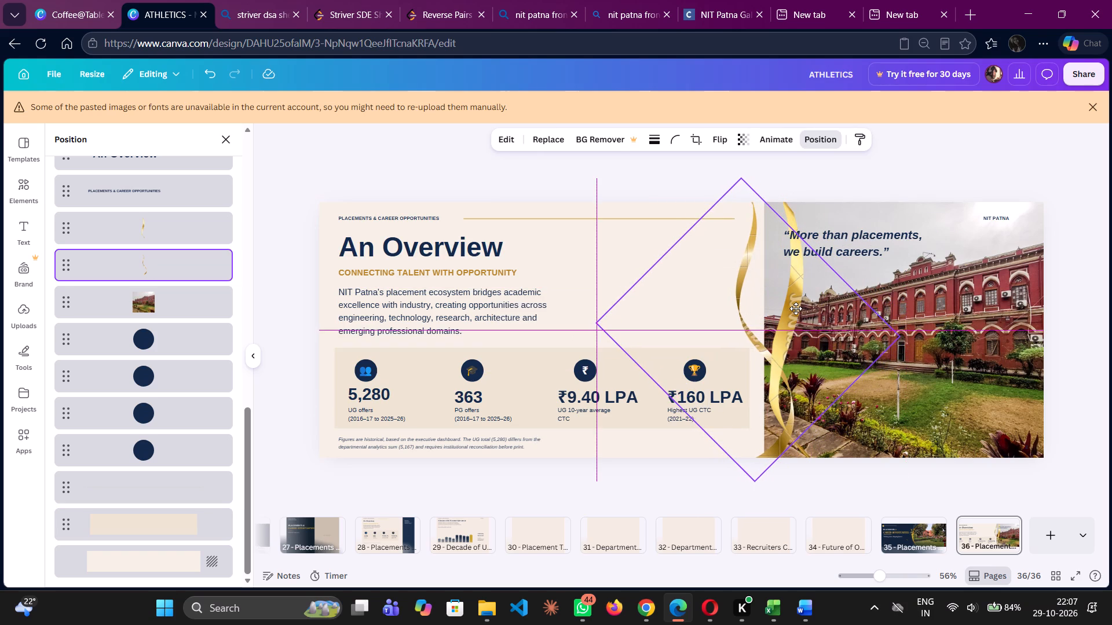
left_click_drag(796, 308, 796, 309)
left_click(802, 300)
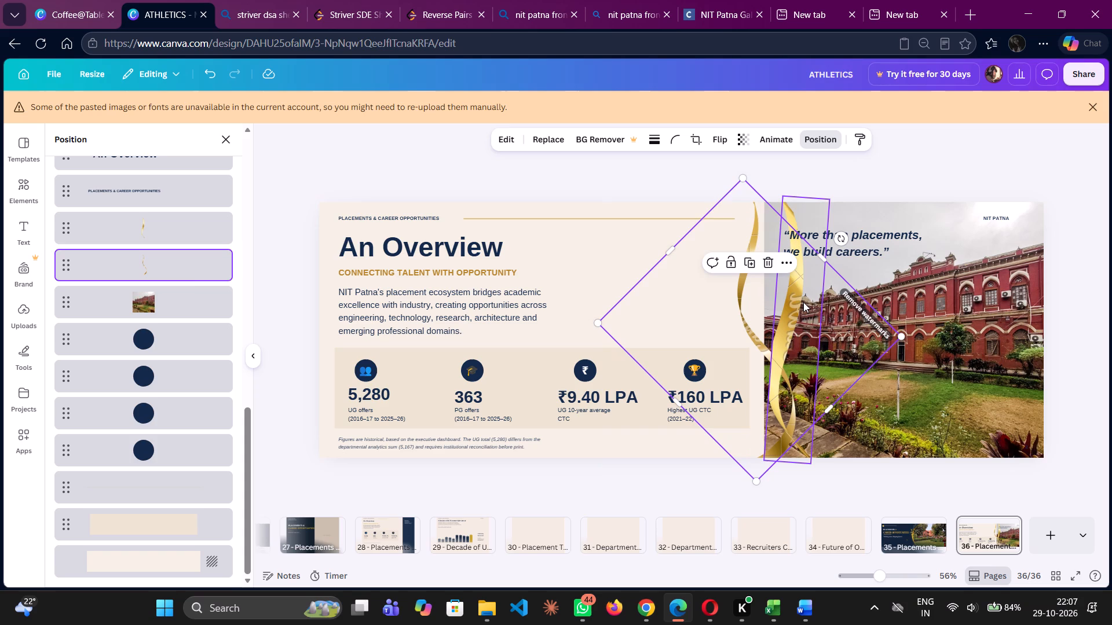
left_click(803, 302)
left_click_drag(803, 302, 776, 304)
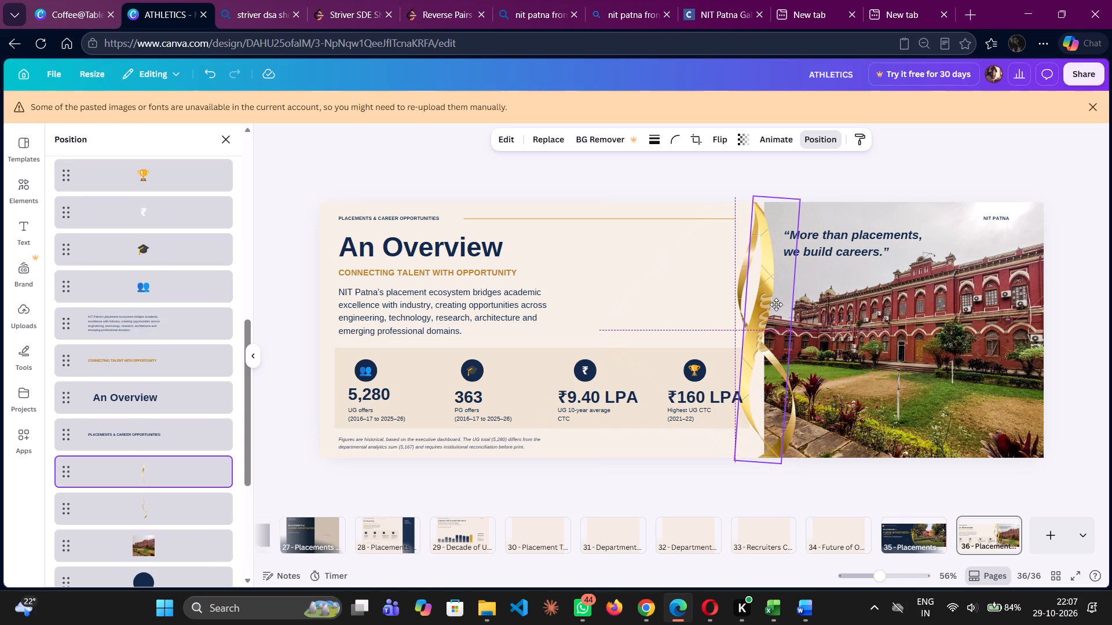
left_click_drag(776, 304, 780, 302)
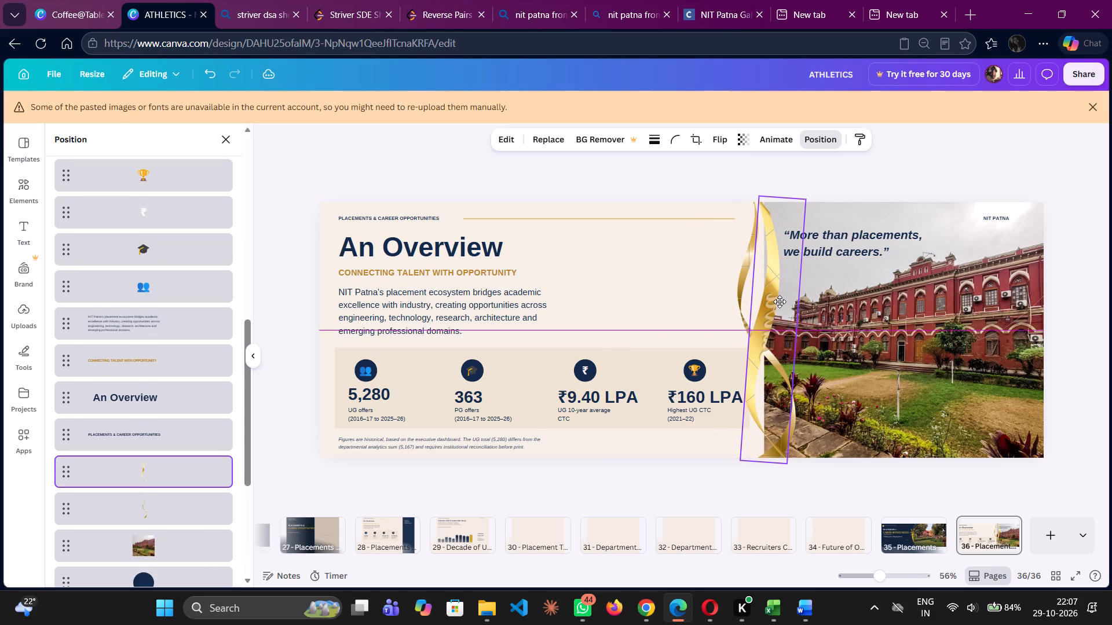
left_click_drag(780, 302, 780, 301)
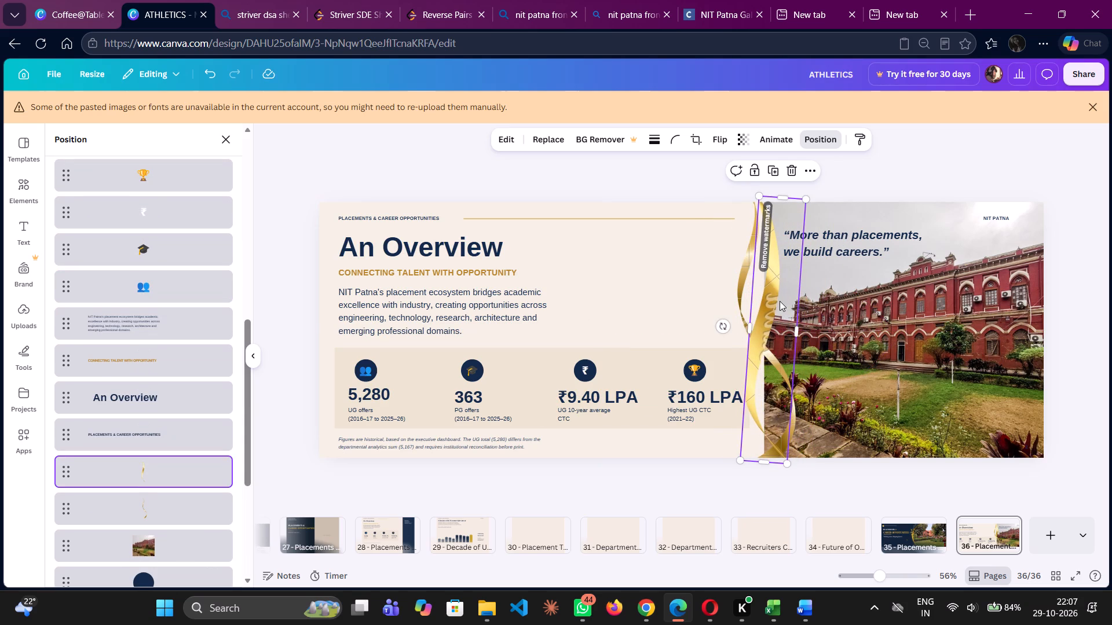
Fine-tune the two gold ribbons' alignment and lengthen the upright ribbon past the page's bottom edge.
left_click(740, 298)
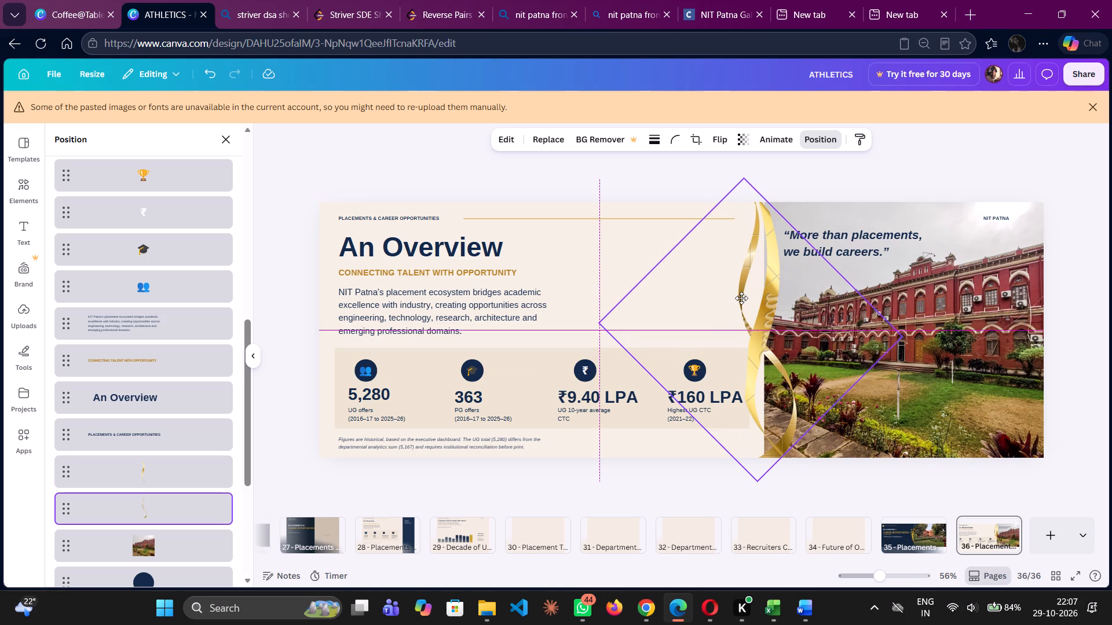
left_click(769, 302)
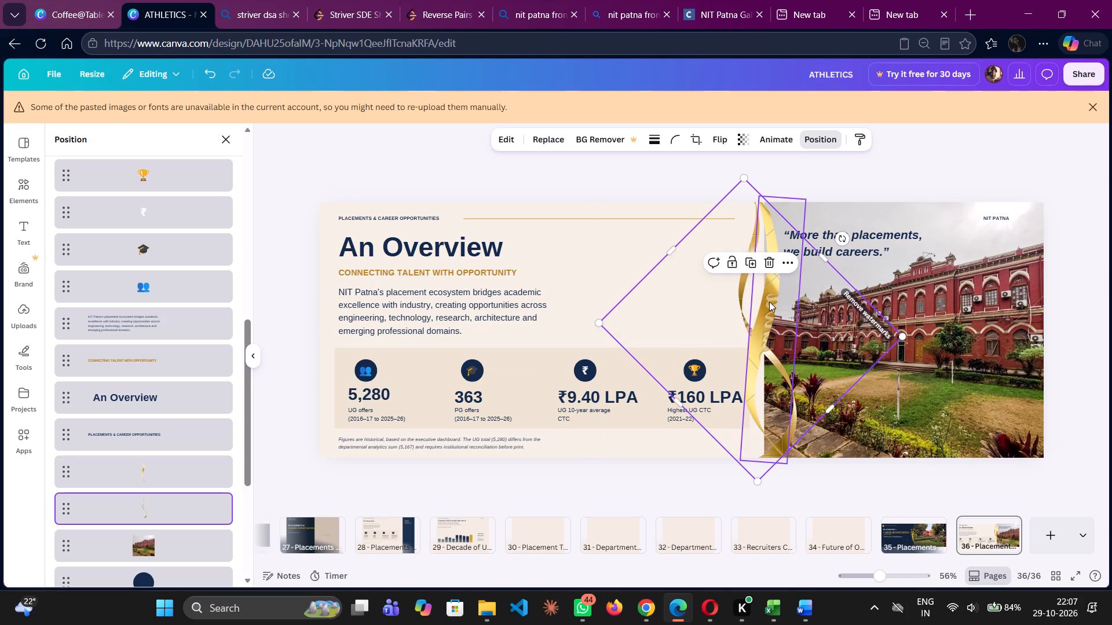
left_click(769, 300)
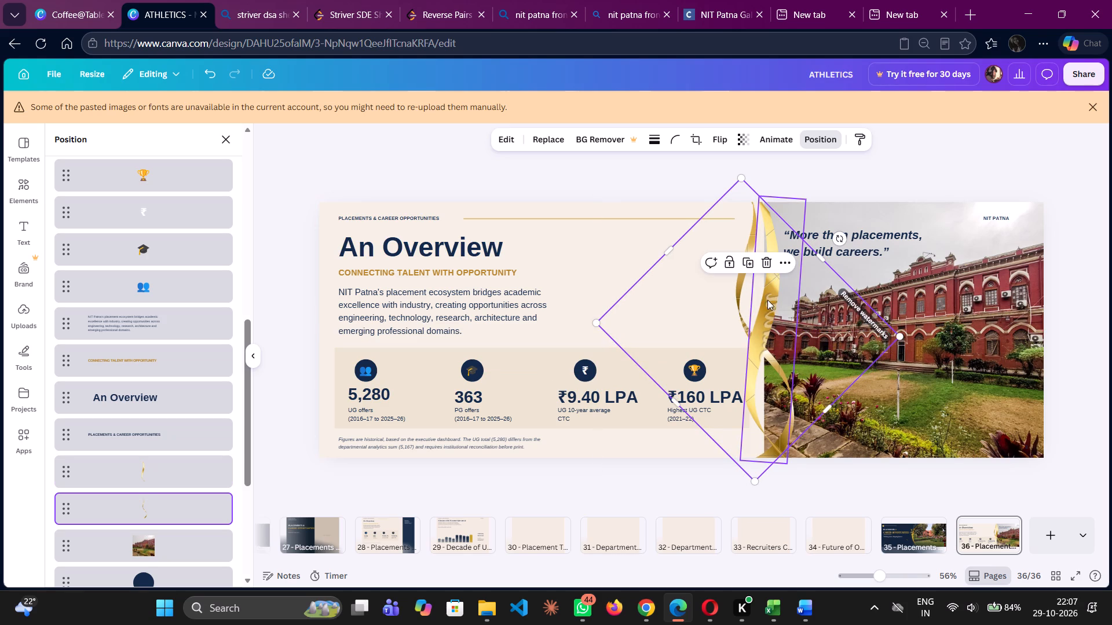
left_click(767, 298)
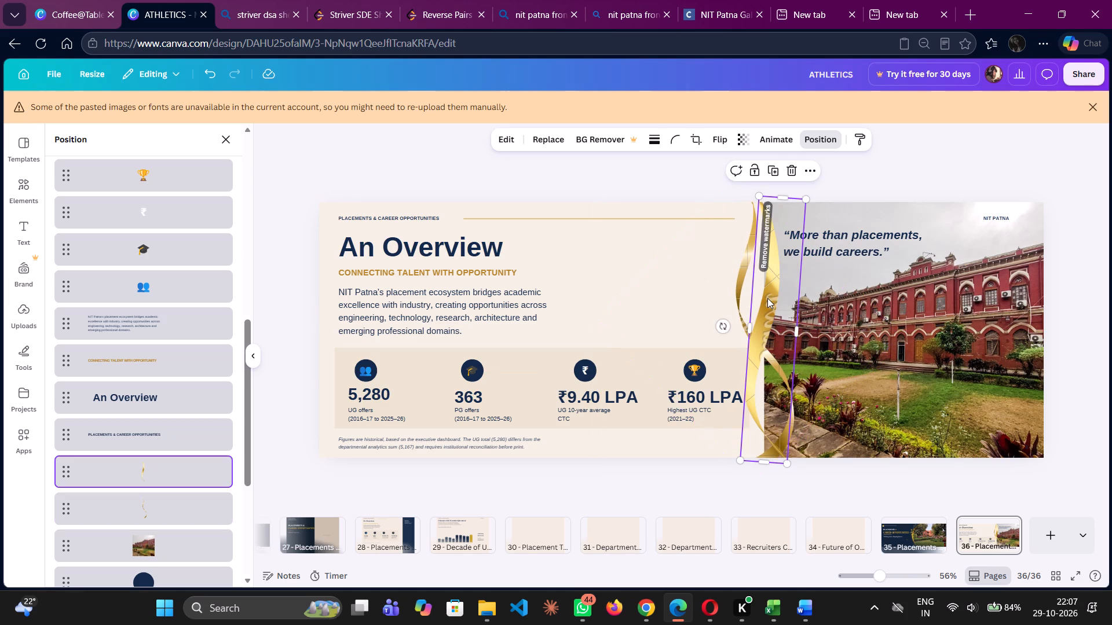
left_click(767, 298)
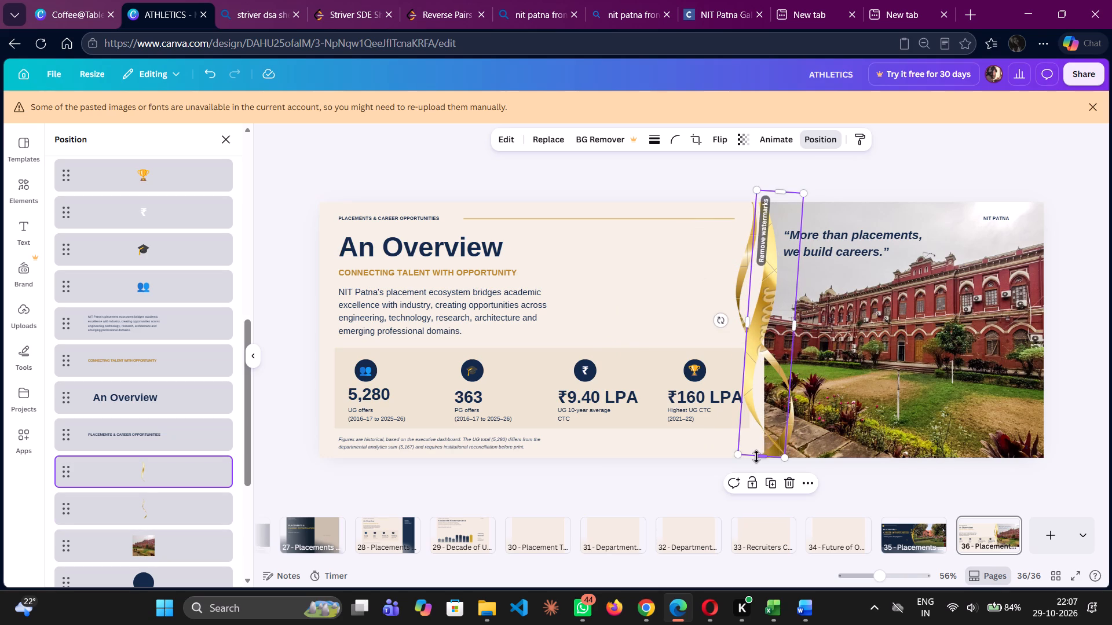
left_click_drag(756, 457, 755, 466)
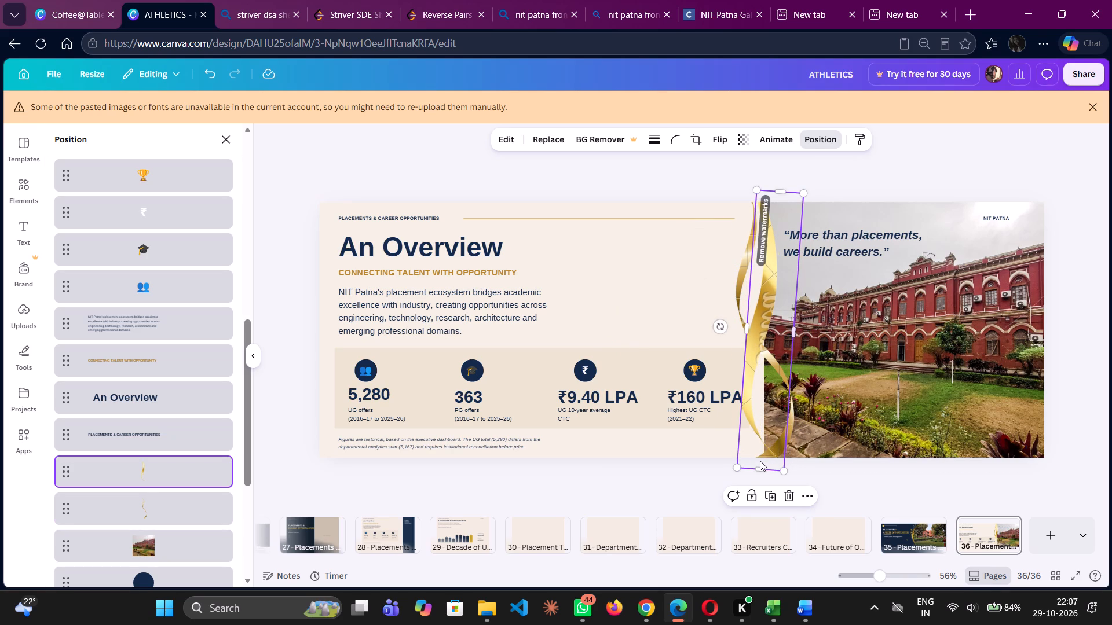
Extend the campus photo's inner edge behind the gold ribbons to a width of about 933.
left_click(918, 409)
left_click_drag(764, 337, 746, 341)
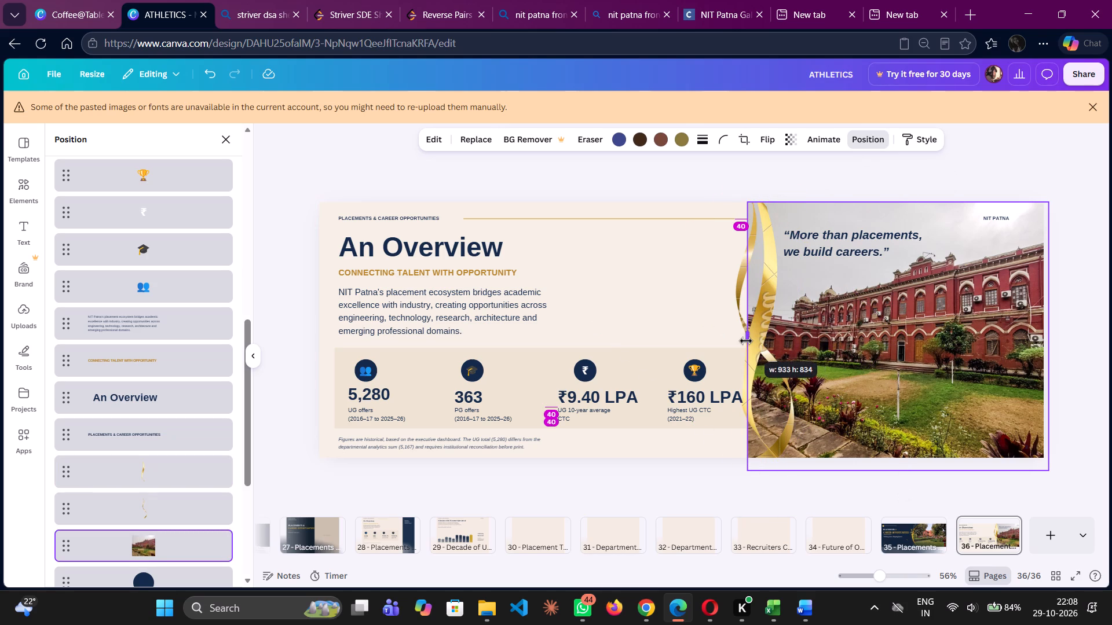
left_click_drag(746, 341, 747, 341)
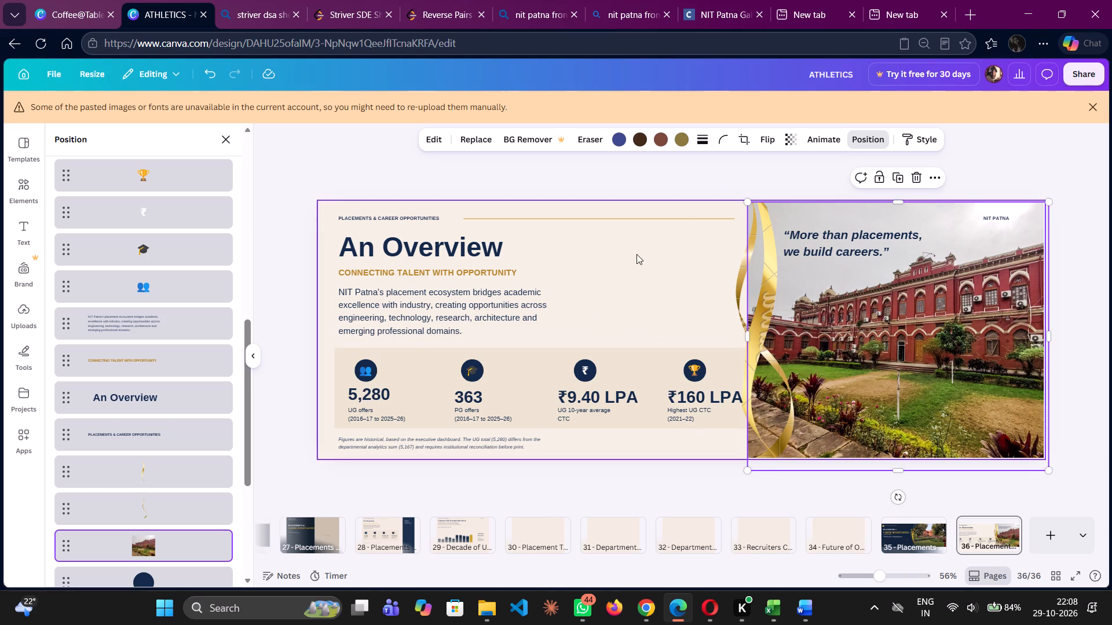
left_click(689, 248)
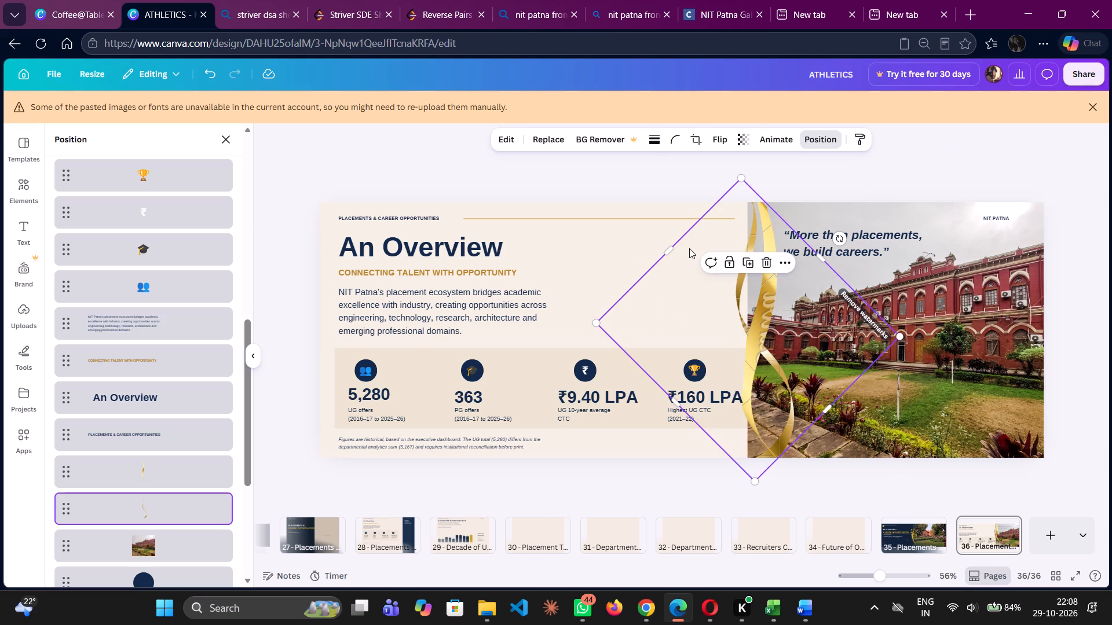